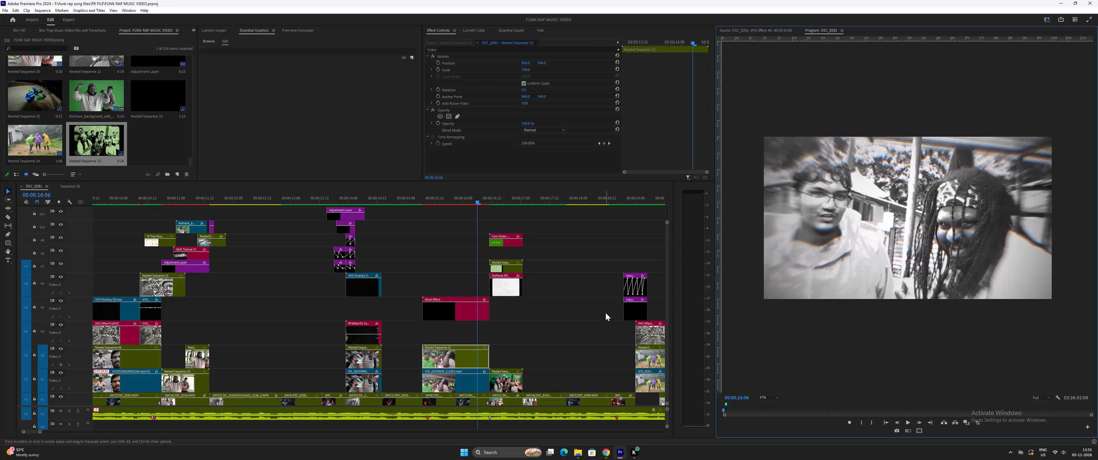
Save the FUNK RAP MUSIC VIDEO project.
key("ctrl+s")
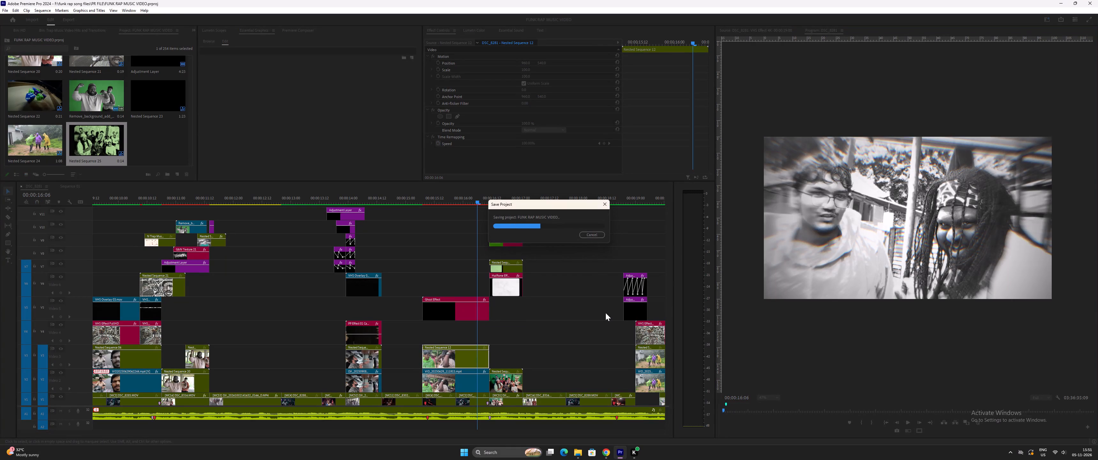
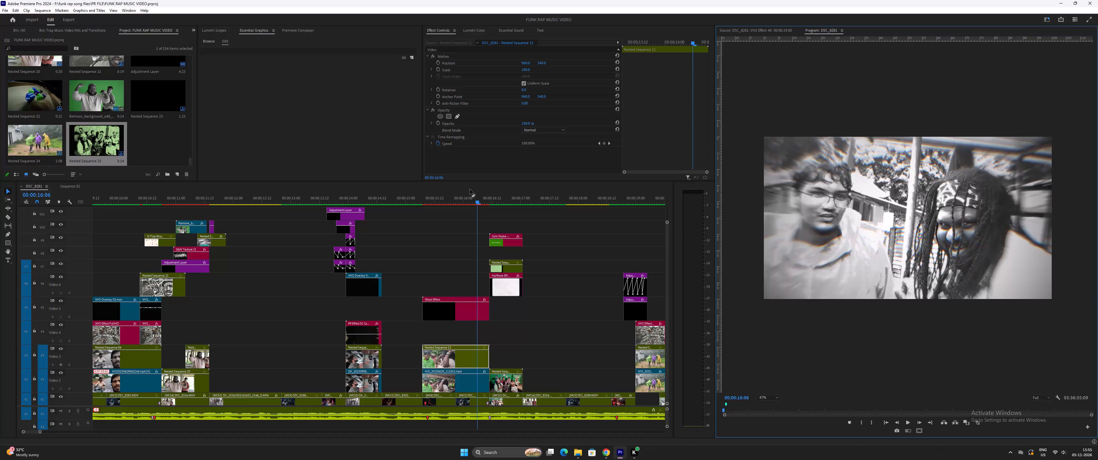
Play back and scrub the passage from about 15 to 17 seconds to review the black-and-white shot and its transition.
left_click(442, 195)
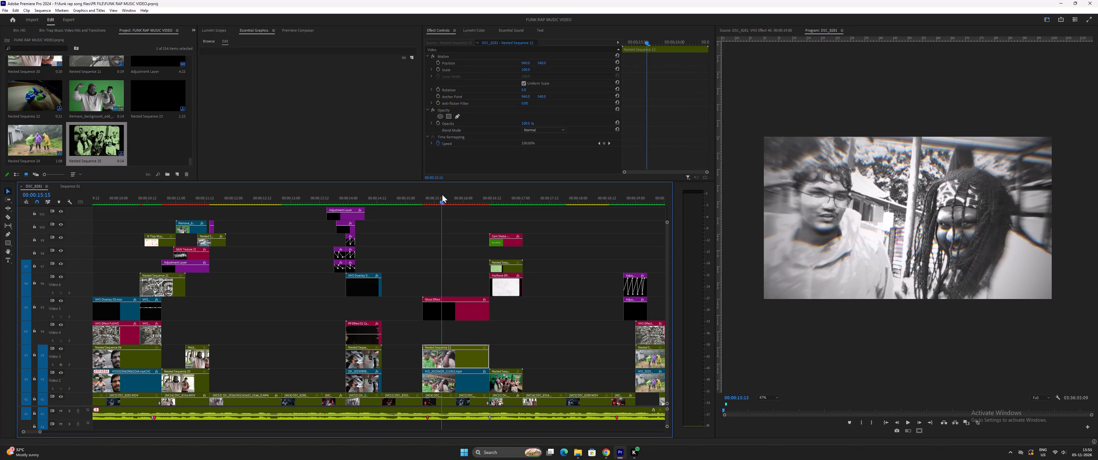
key("minus")
left_click(393, 200)
type("==")
key("space")
key("minus")
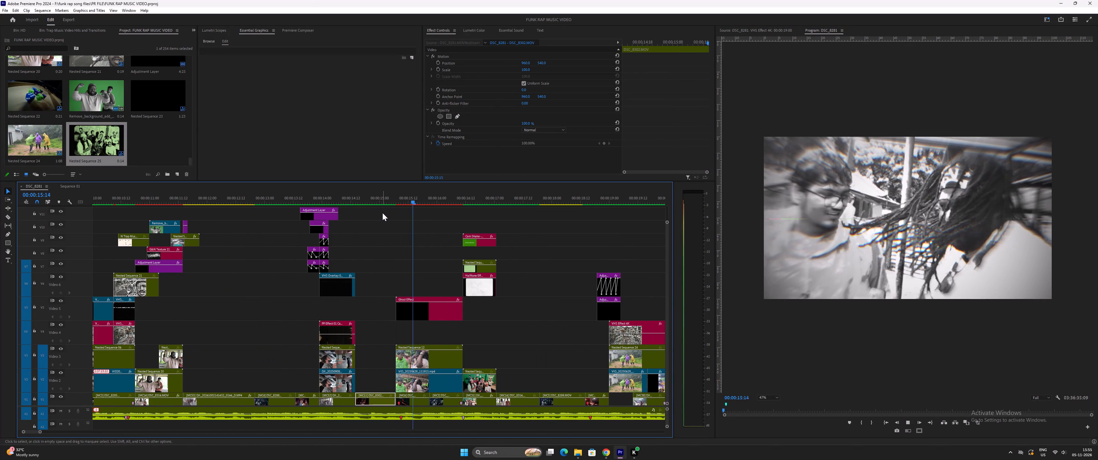
key("space")
key("equal")
key("space")
key("space")
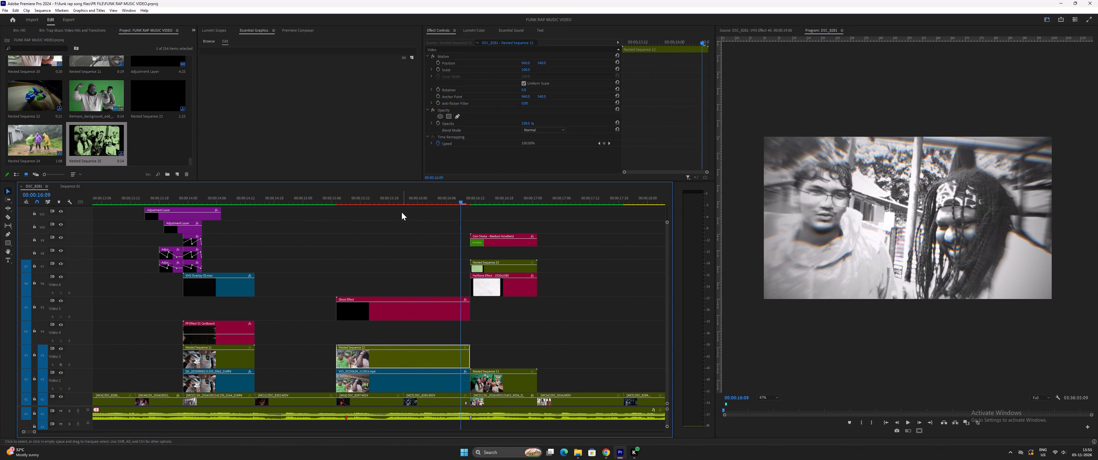
left_click(324, 202)
key("space")
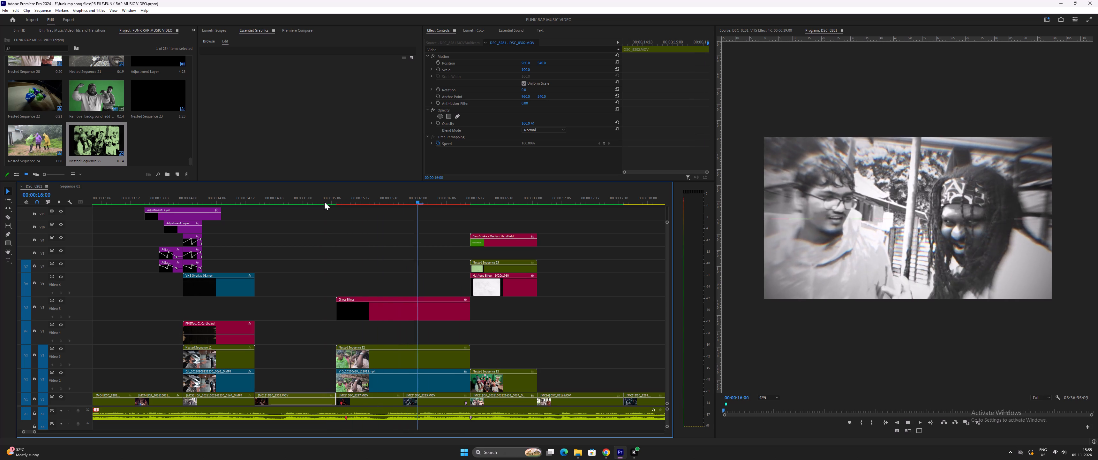
key("space")
left_click(355, 201)
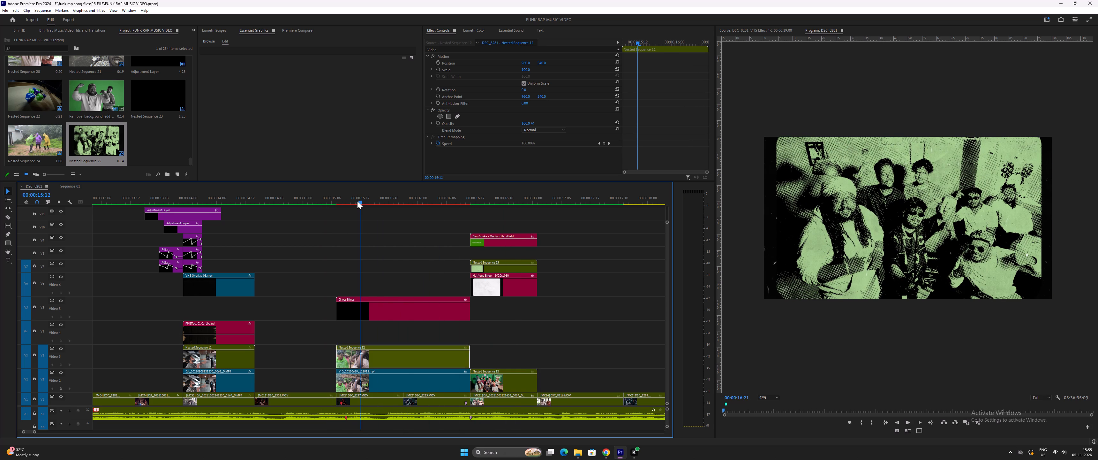
key("space")
key("space")
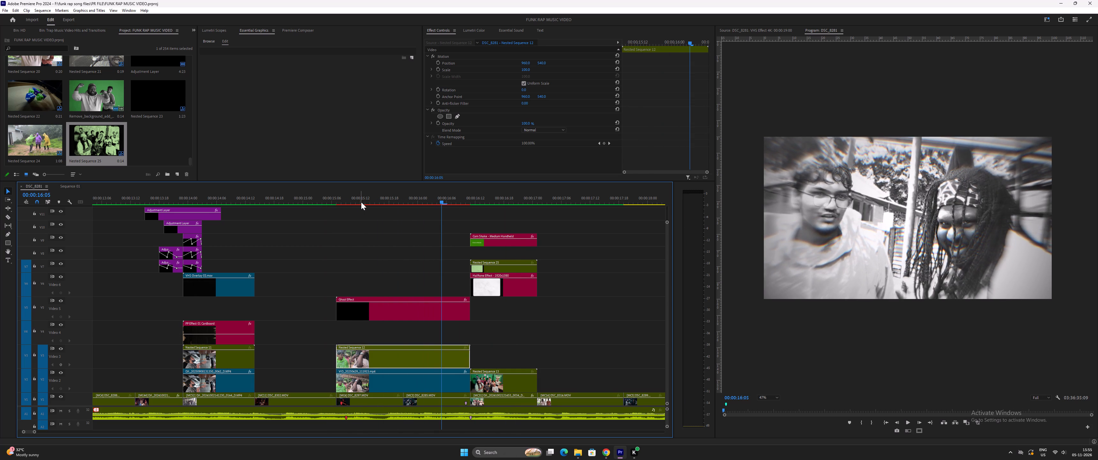
left_click_drag(363, 202, 290, 208)
key("space")
key("space")
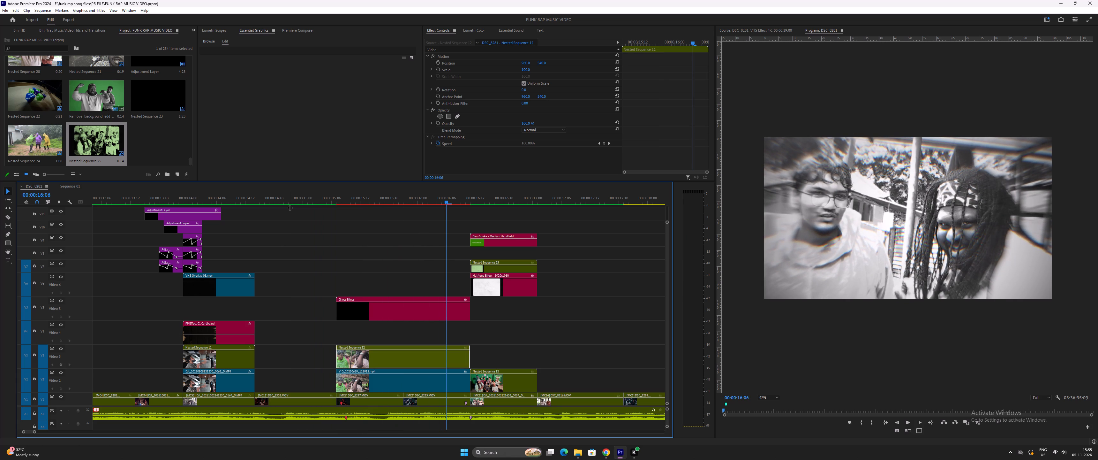
key("space")
key("space")
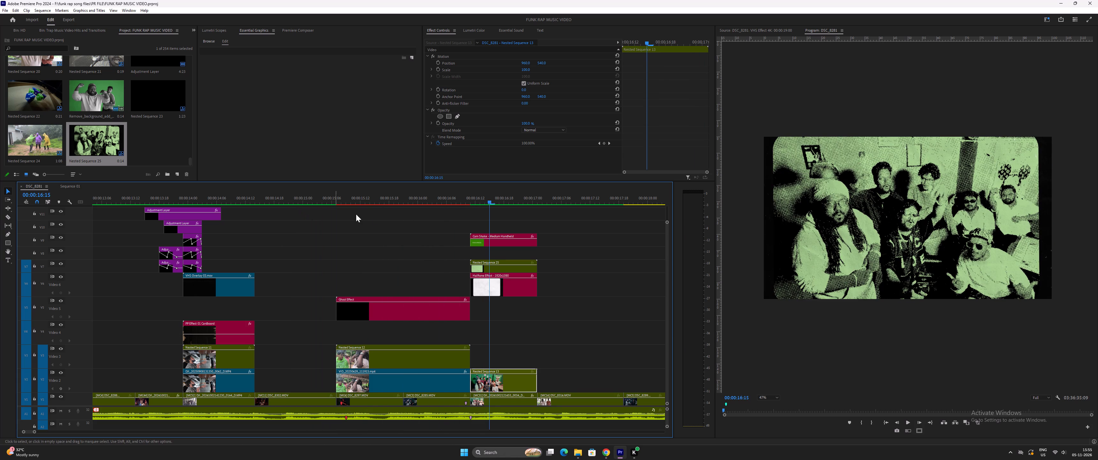
key("space")
key("minus")
key("space")
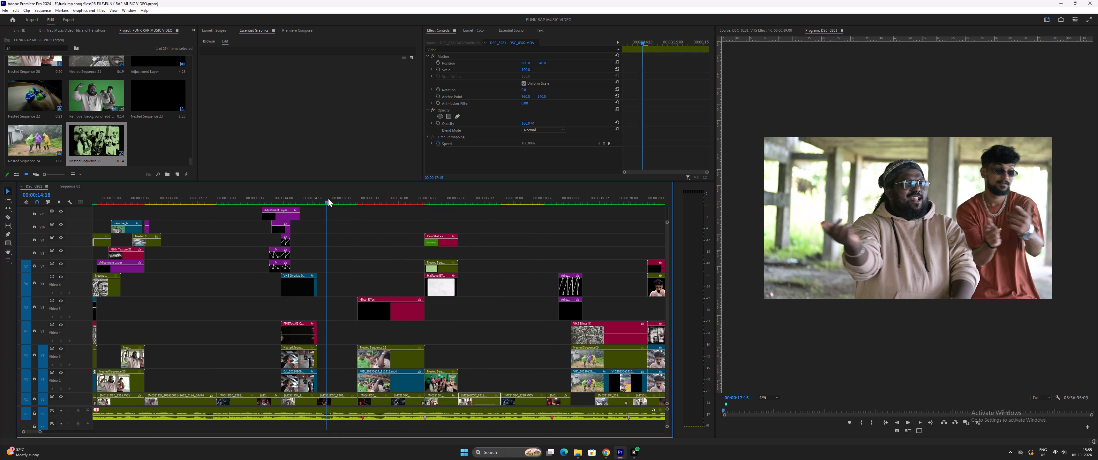
left_click(327, 199)
key("space")
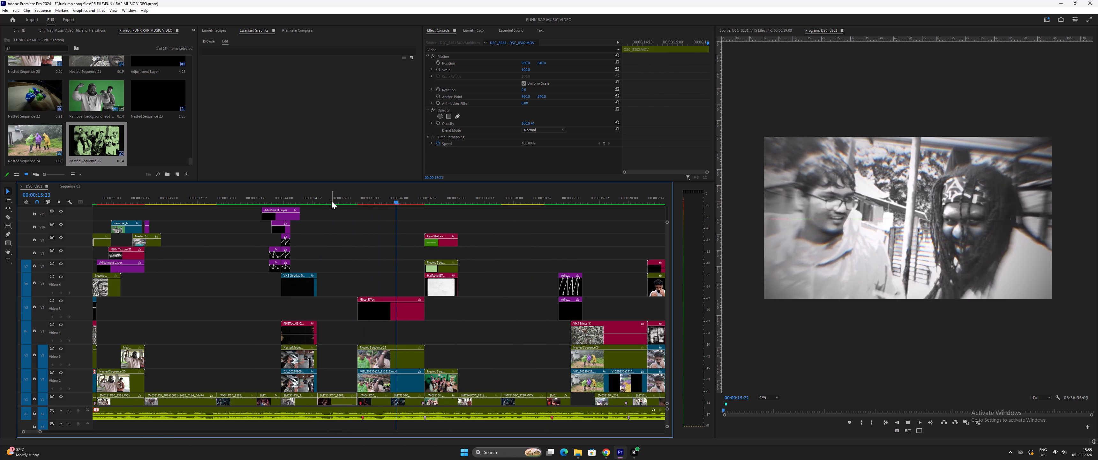
key("space")
left_click_drag(382, 192, 361, 197)
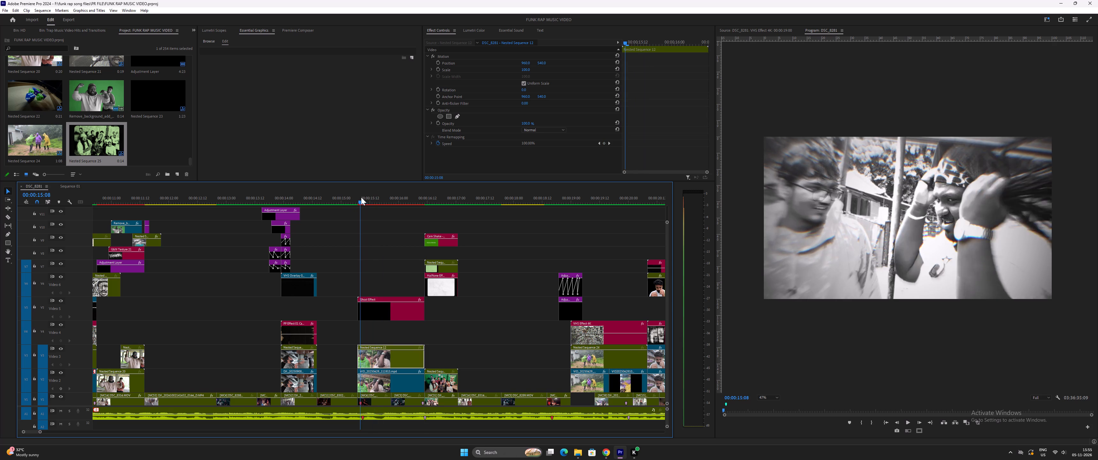
left_click_drag(361, 197, 362, 197)
Set the Scale of the effect clip on Video 5 to 118 at 00:00:16:10, near the clip's end.
left_click(386, 311)
key("space")
key("space")
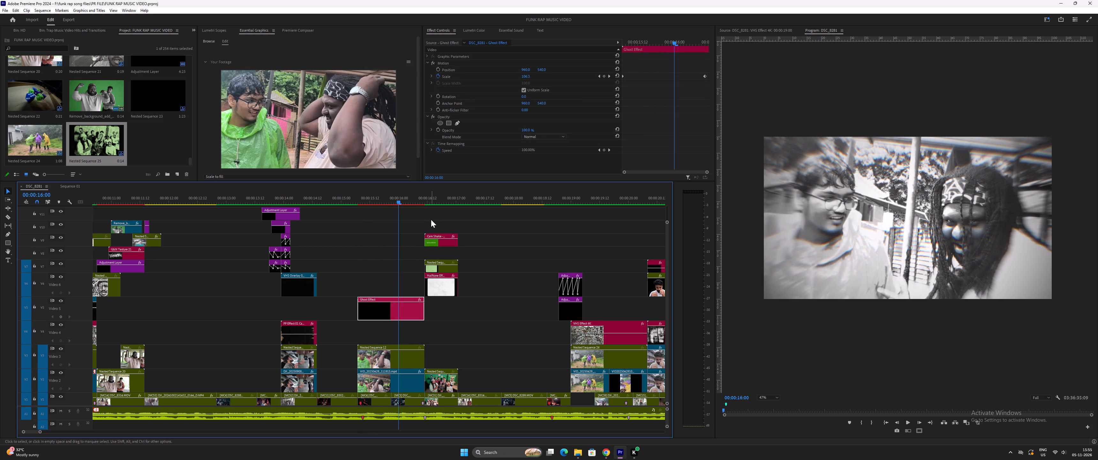
left_click(418, 197)
key("equal")
key("equal")
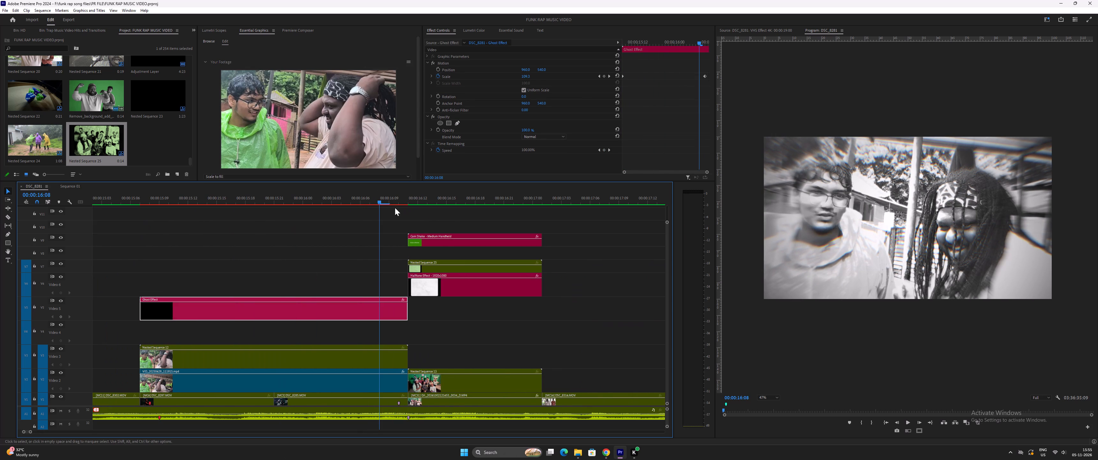
key("equal")
left_click(399, 200)
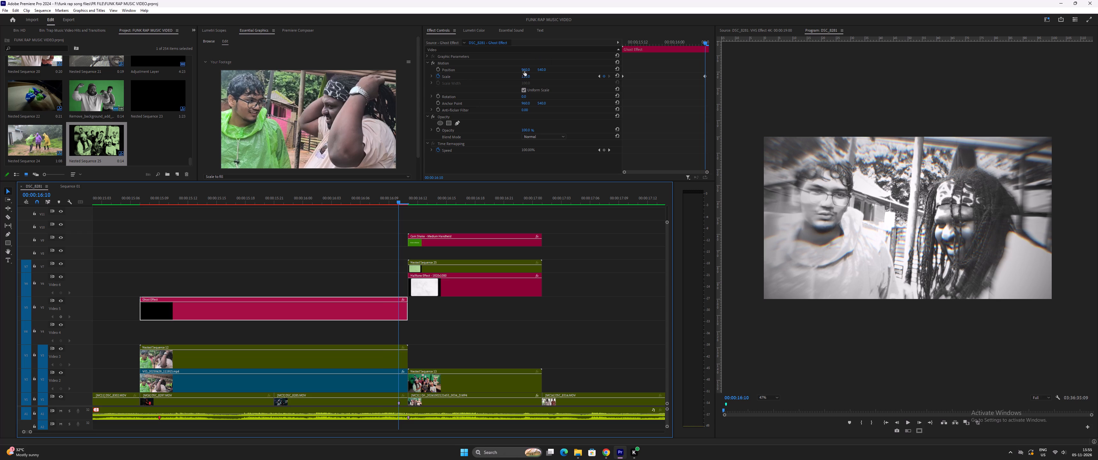
left_click(524, 77)
type("11")
key("8")
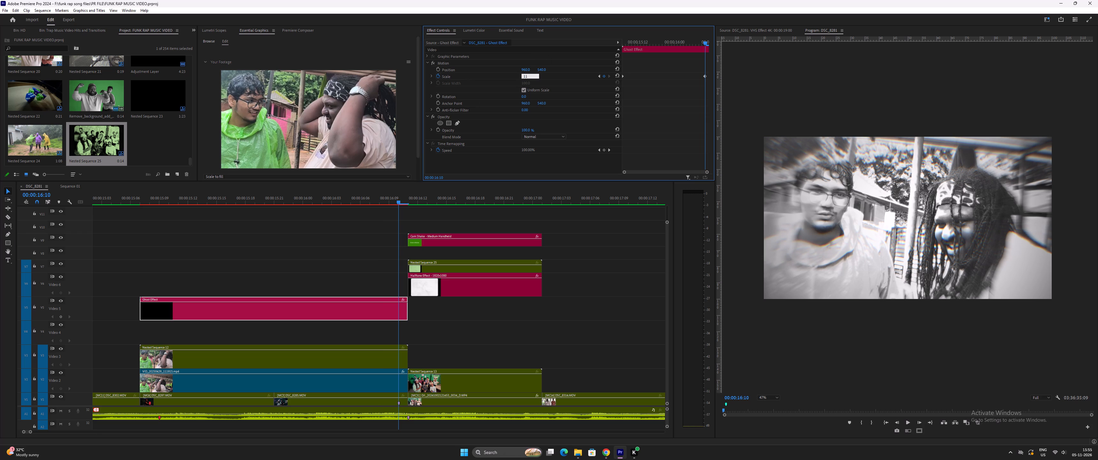
key("Return")
Play the sequence from about 14 seconds through 17 seconds to check the rescaled effect in context.
key("minus")
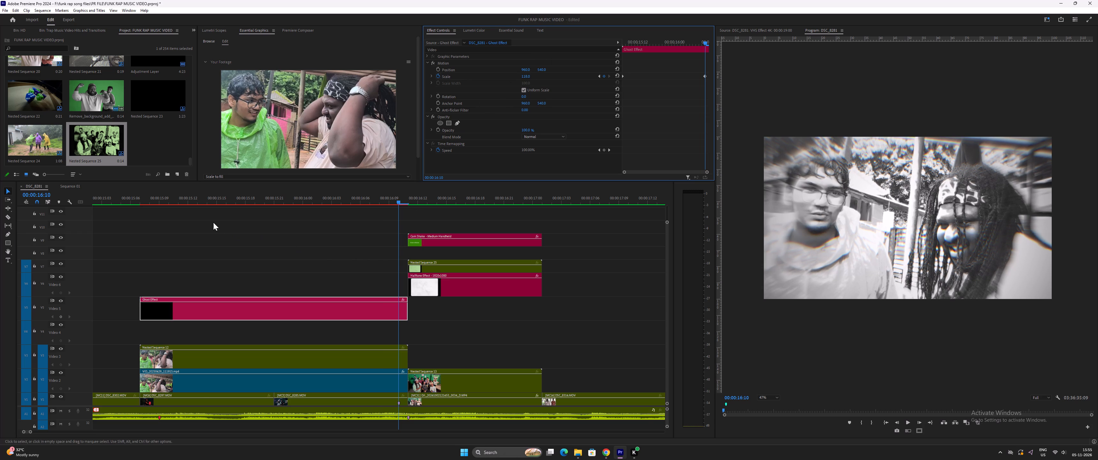
left_click(142, 195)
key("minus")
left_click(238, 203)
key("space")
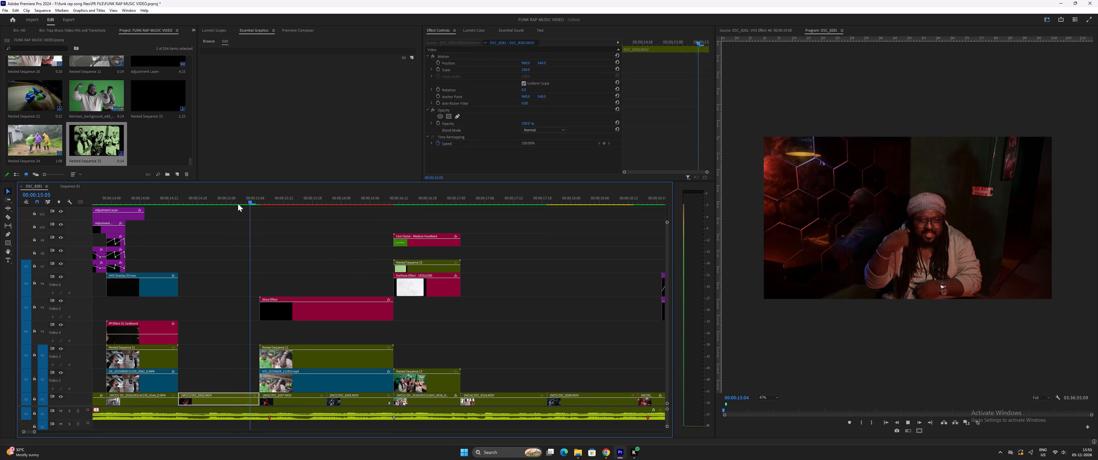
key("space")
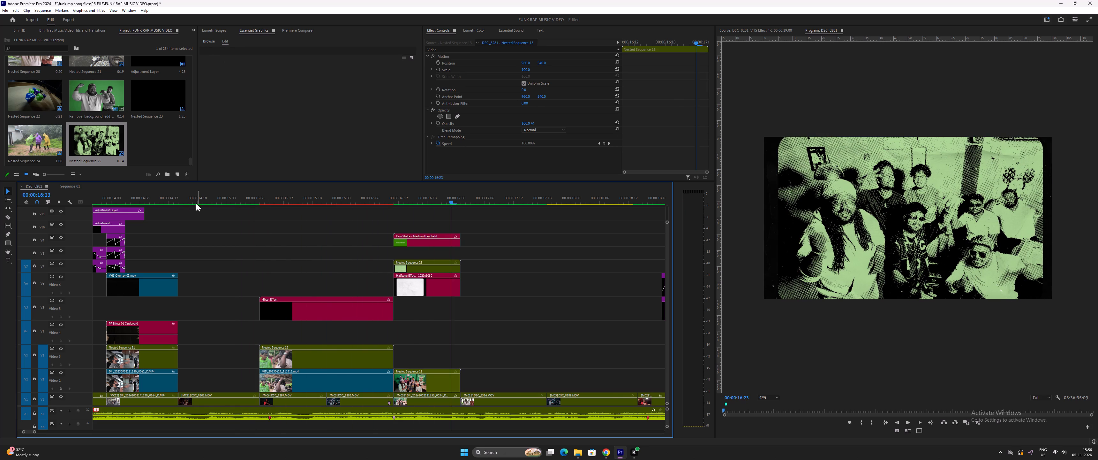
key("minus")
left_click_drag(334, 200, 265, 205)
key("space")
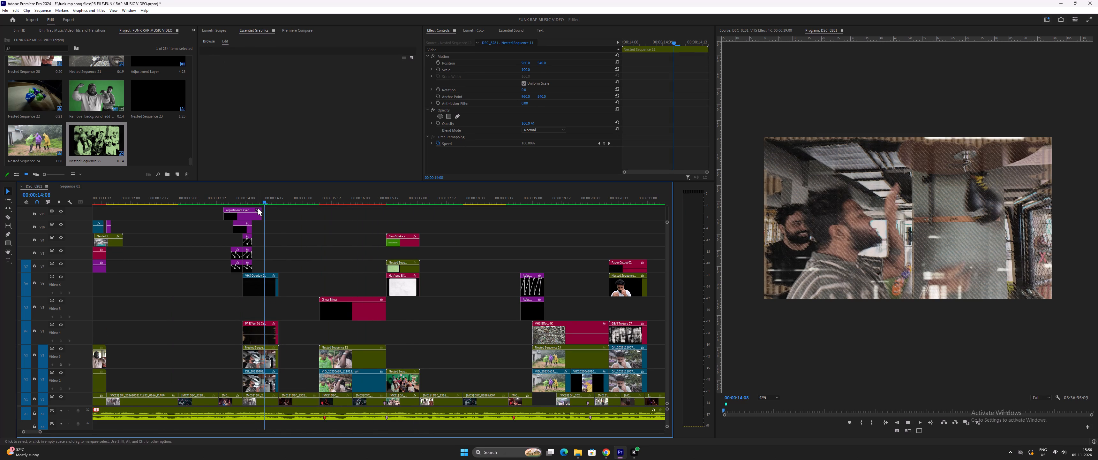
type("==")
key("minus")
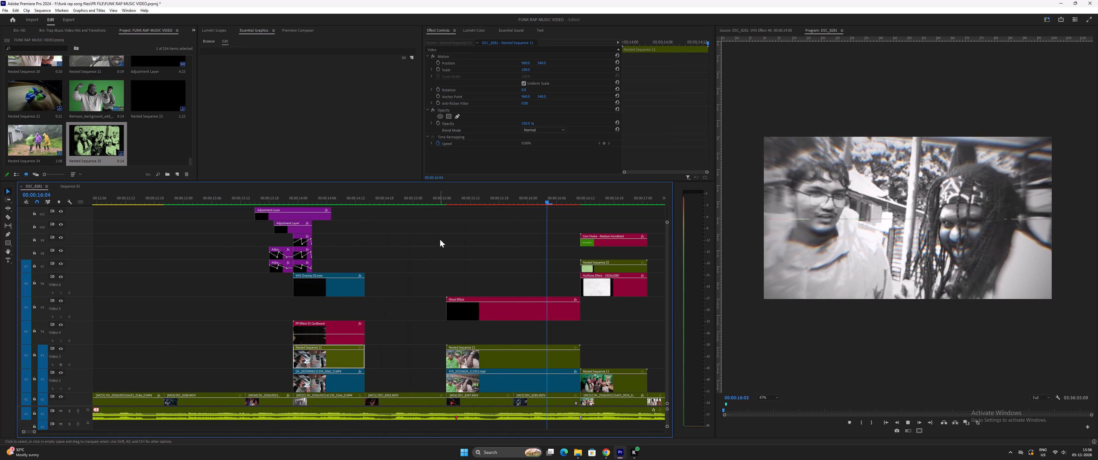
key("minus")
key("space")
key("minus")
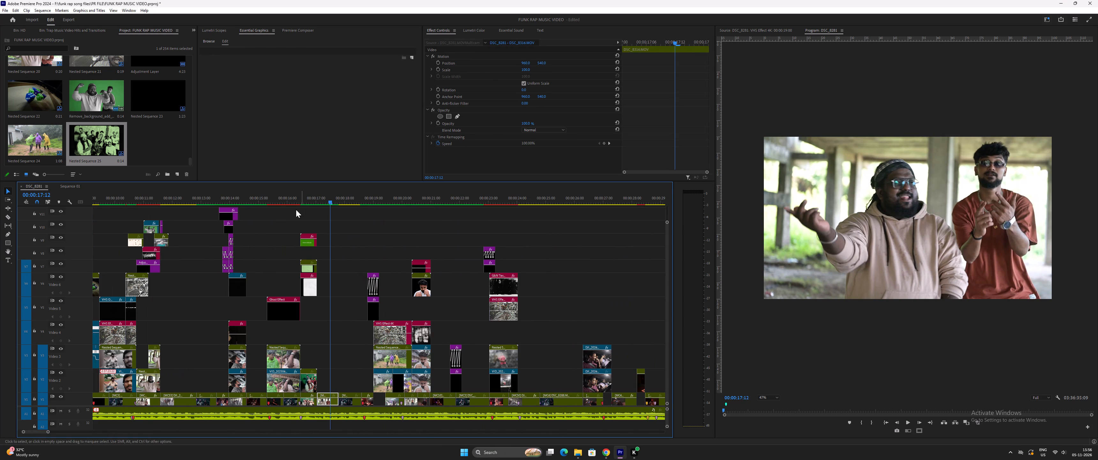
Scrub back and forth across the effect clip on Video 5 and play it with the clip selected to inspect the scaling.
left_click(270, 200)
key("equal")
key("equal")
left_click_drag(382, 198, 380, 198)
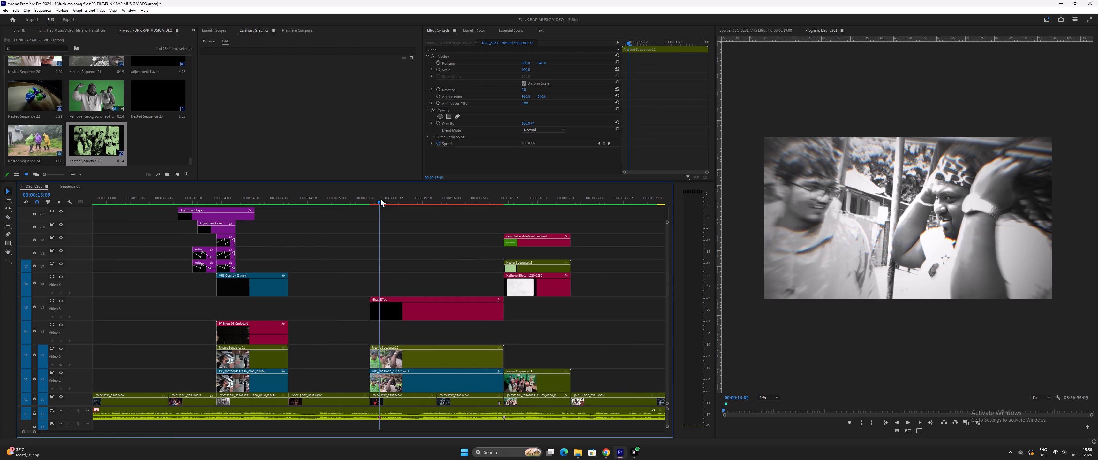
left_click_drag(380, 198, 504, 203)
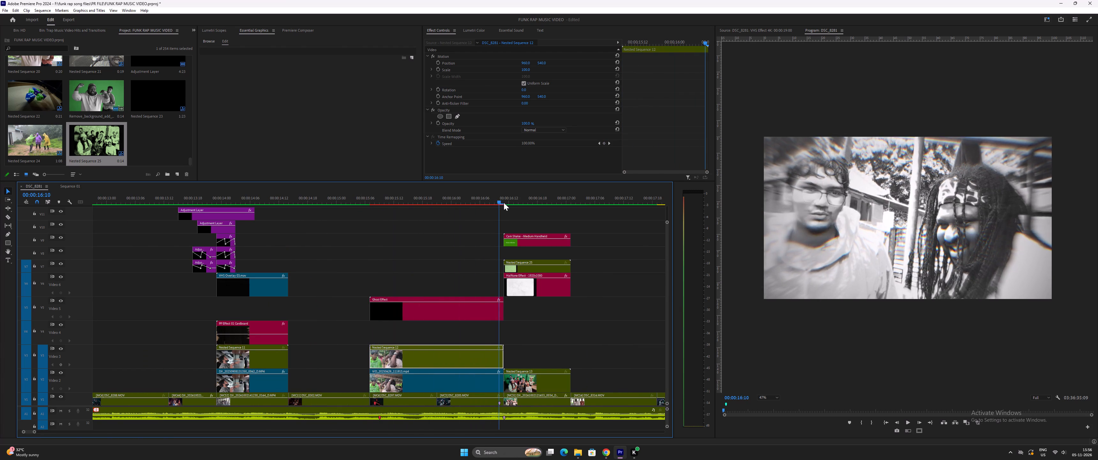
left_click_drag(504, 203, 379, 207)
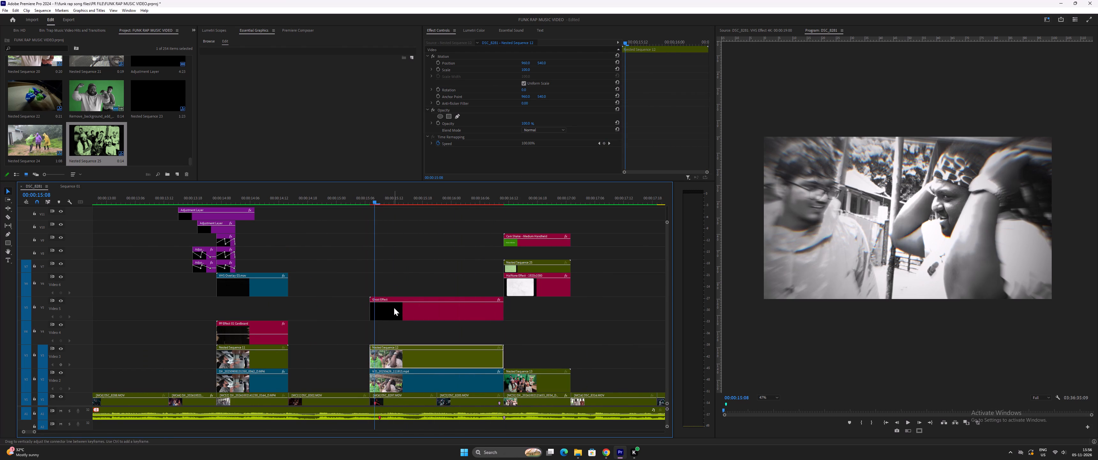
left_click(394, 308)
key("space")
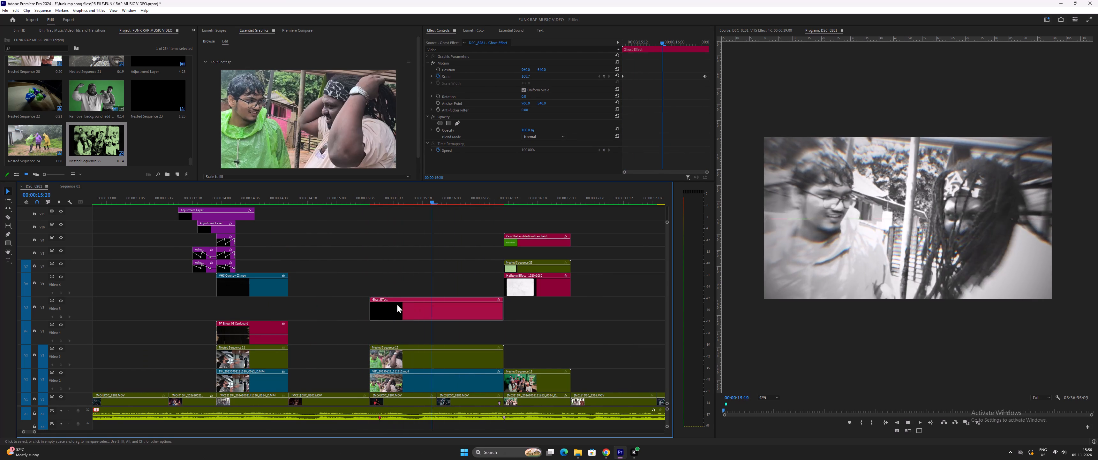
key("space")
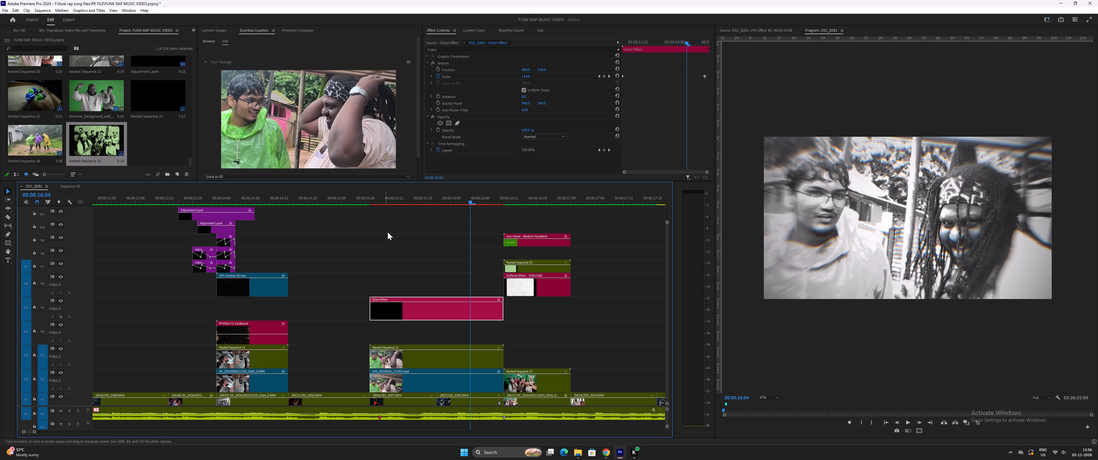
Replay the effect shot from just before its start and from about 16 seconds, checking its cut into the following clips.
left_click(363, 202)
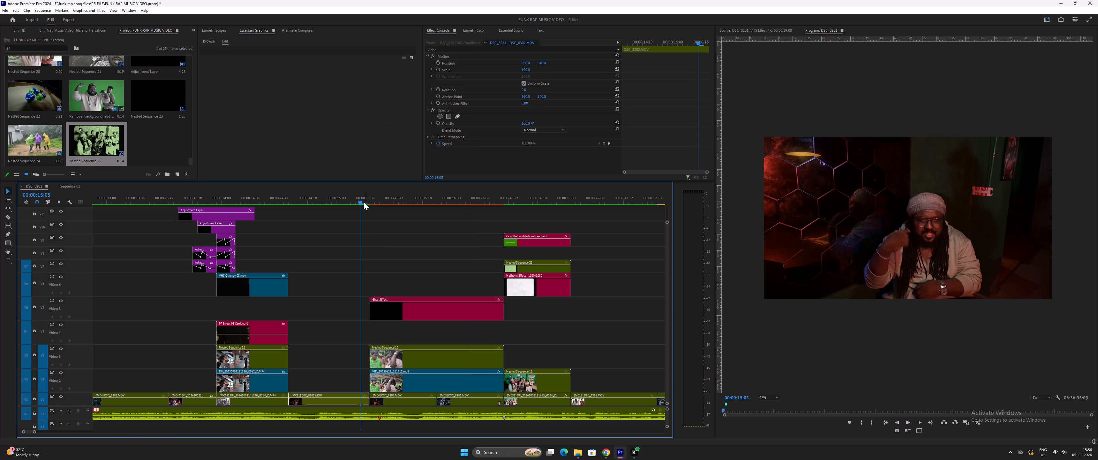
key("space")
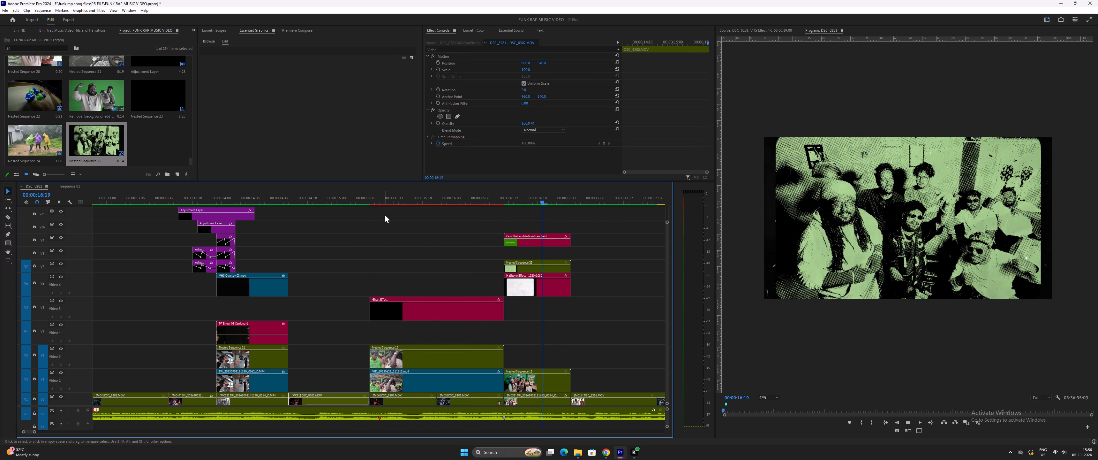
key("space")
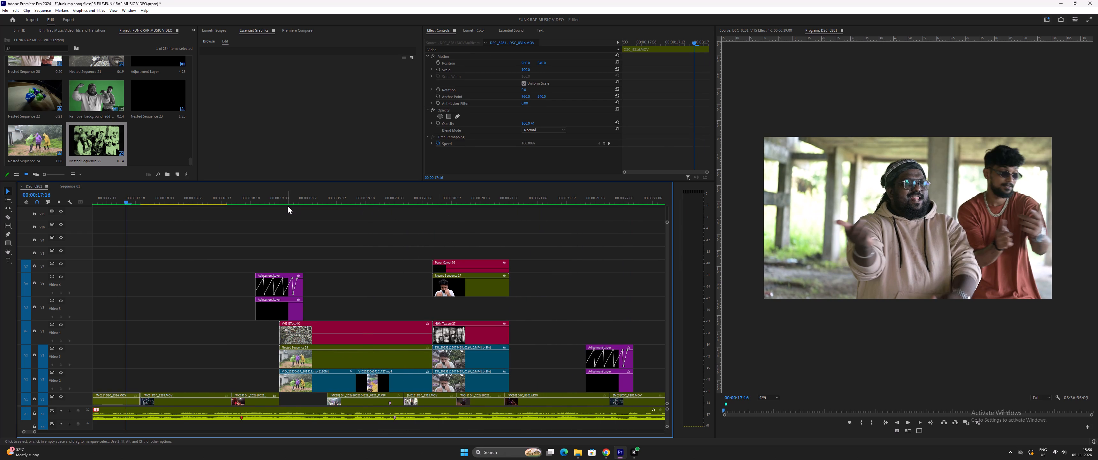
key("minus")
key("minus")
left_click(272, 201)
key("equal")
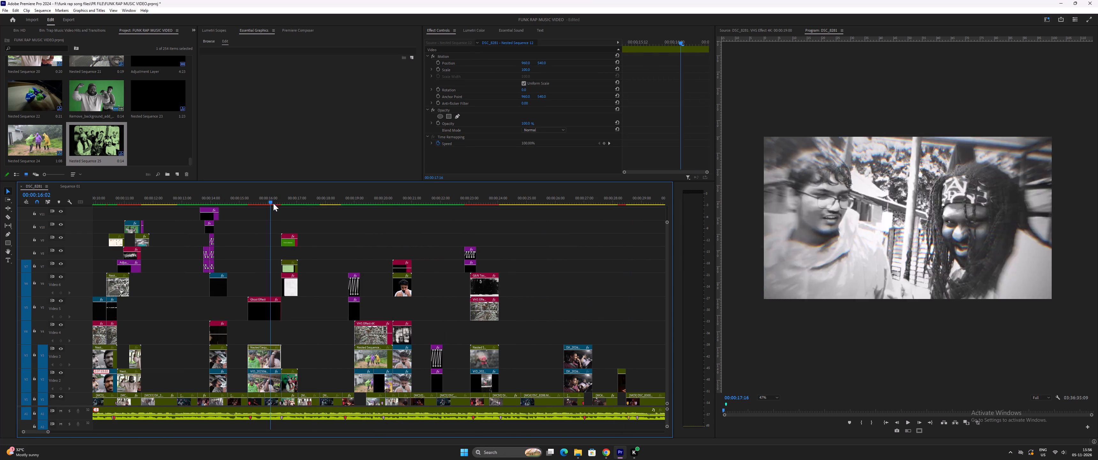
key("equal")
key("space")
key("space")
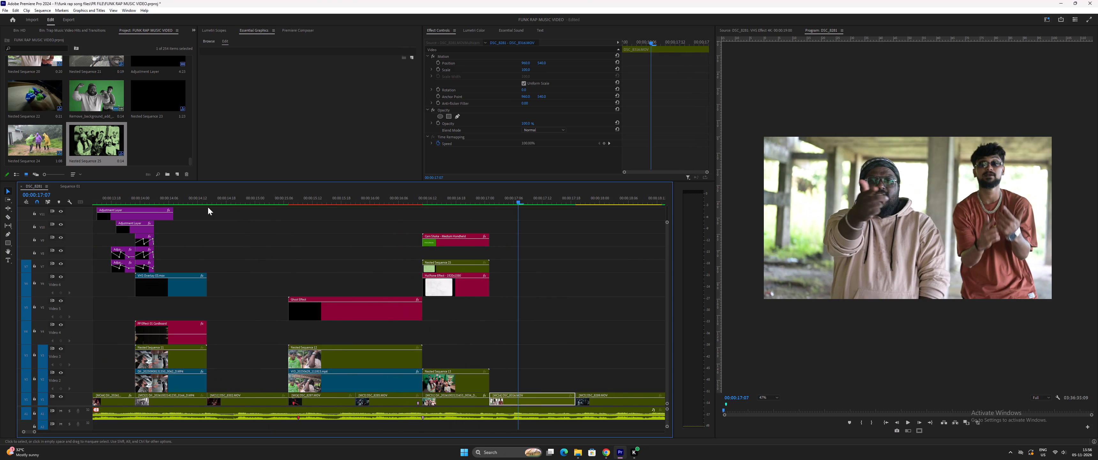
key("minus")
left_click(280, 201)
key("equal")
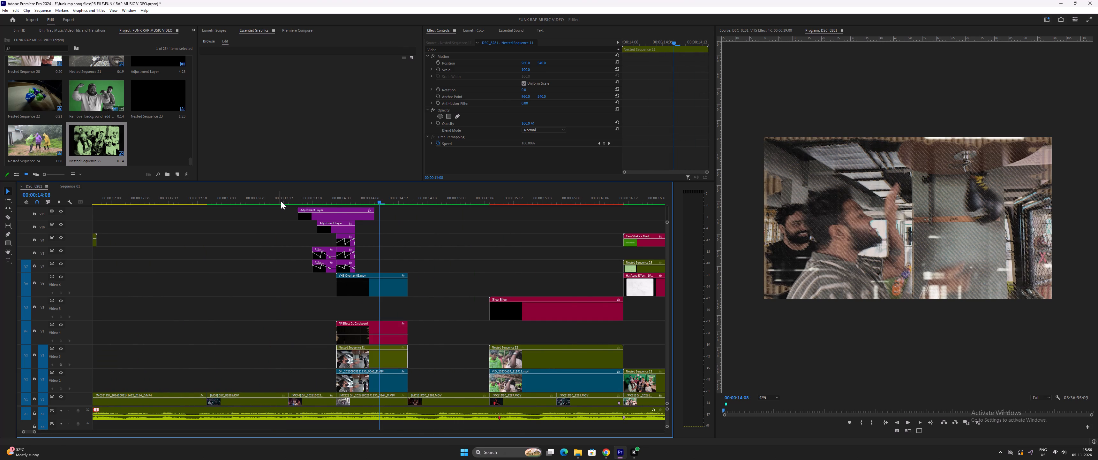
Play the sequence from an earlier point through about 13 seconds to review the layered shots there.
key("minus")
key("minus")
left_click(229, 196)
key("space")
type("==-")
key("minus")
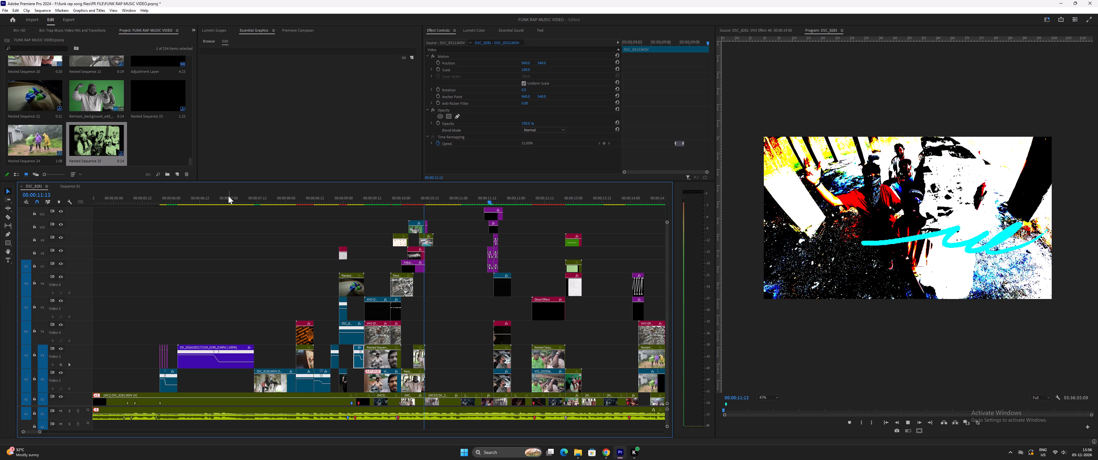
key("space")
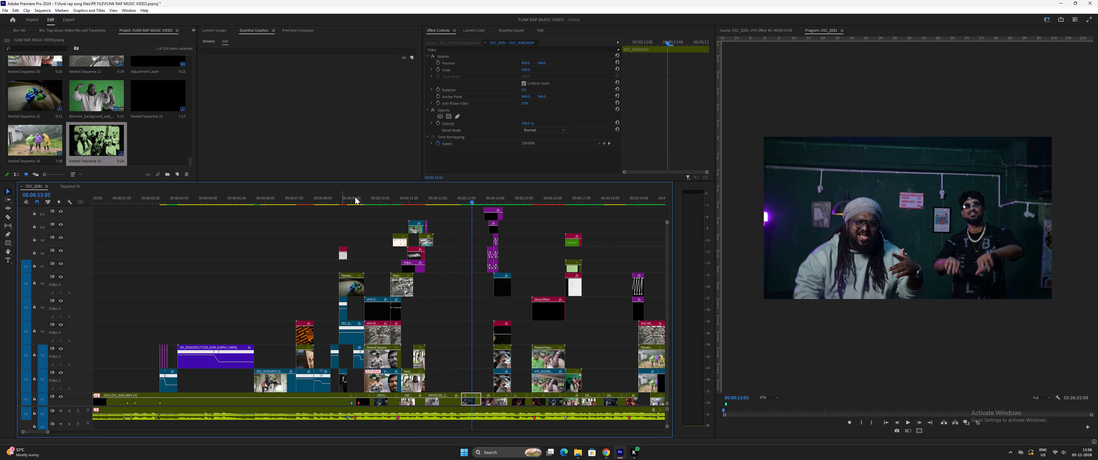
Replay the layered green-background and nested shots from about 10 seconds into the overhead group shot at 12 seconds.
left_click(383, 197)
key("space")
type("=")
key("equal")
key("minus")
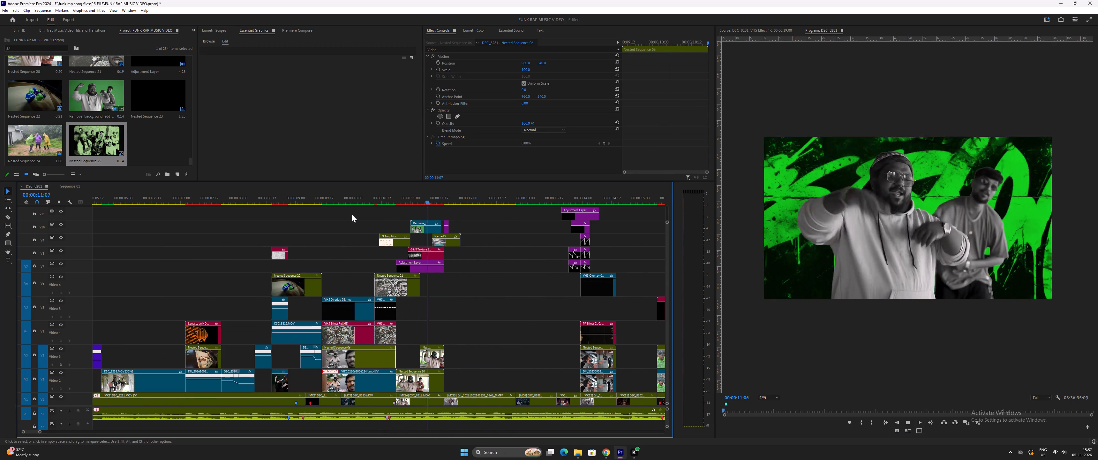
key("space")
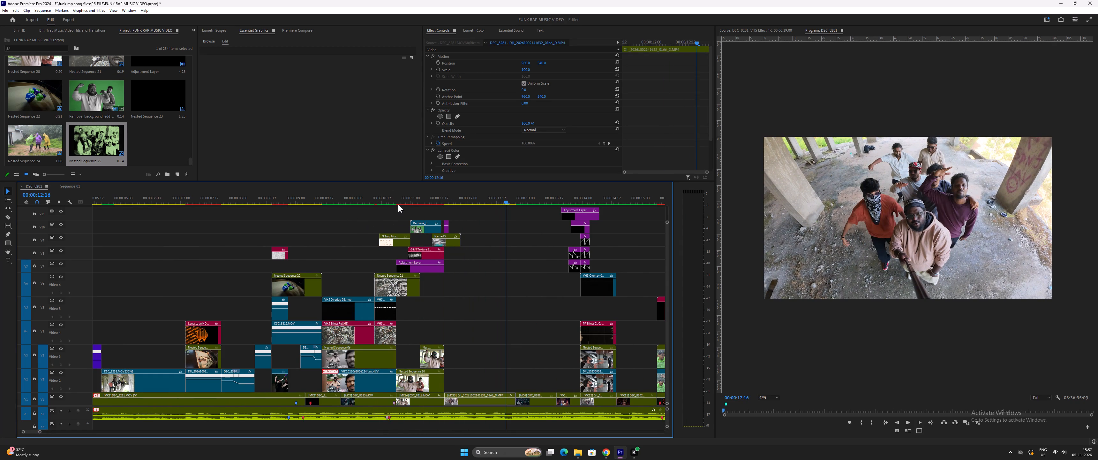
left_click(398, 204)
left_click(398, 201)
key("space")
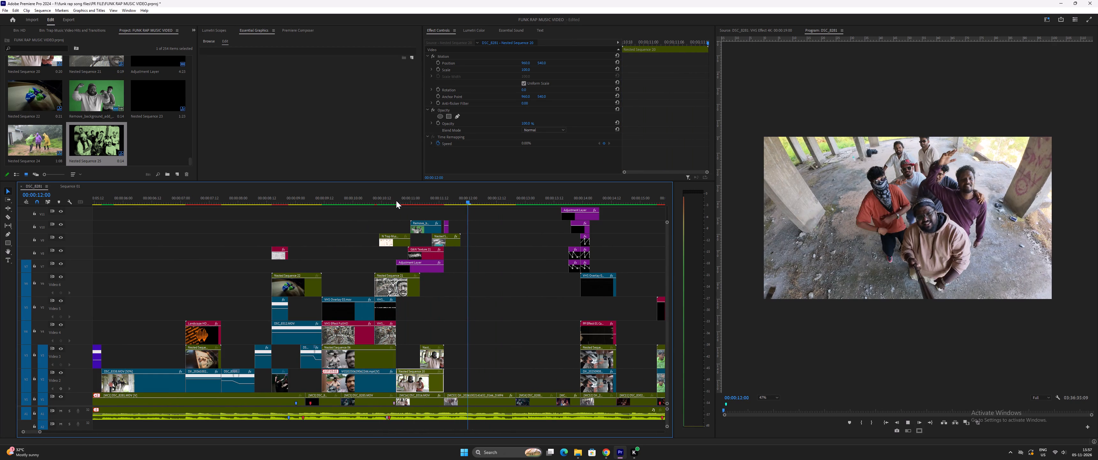
key("space")
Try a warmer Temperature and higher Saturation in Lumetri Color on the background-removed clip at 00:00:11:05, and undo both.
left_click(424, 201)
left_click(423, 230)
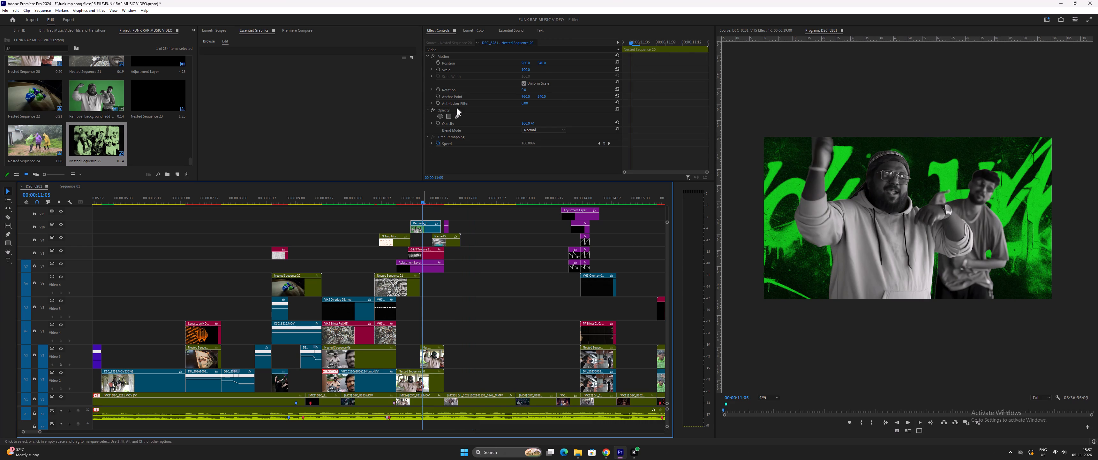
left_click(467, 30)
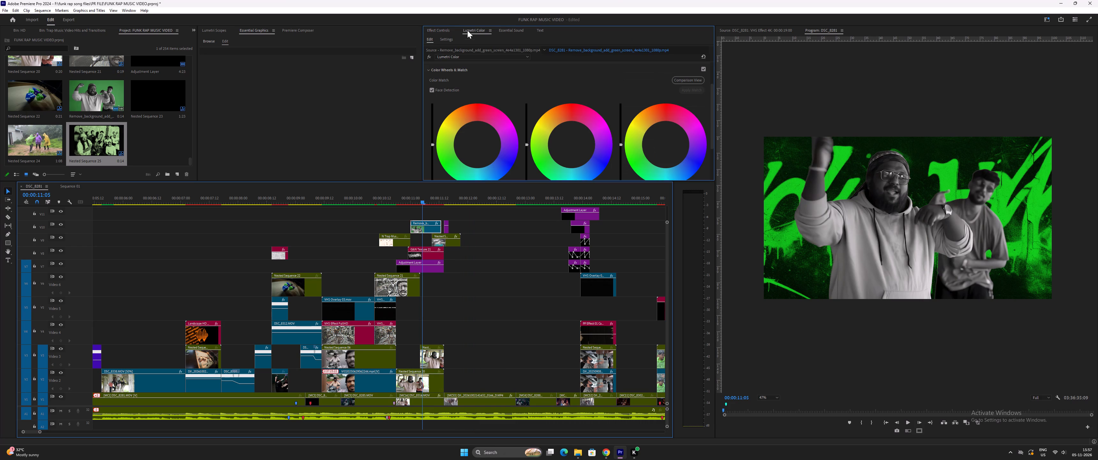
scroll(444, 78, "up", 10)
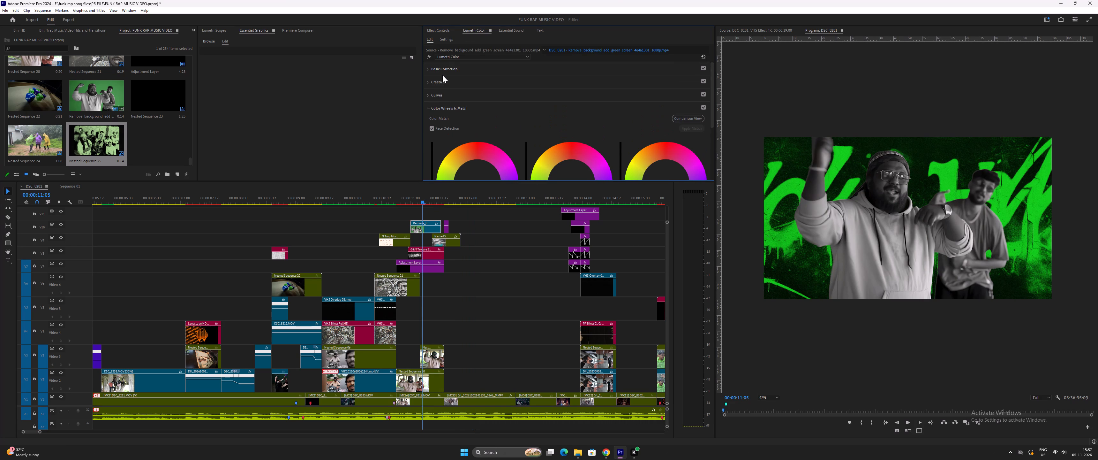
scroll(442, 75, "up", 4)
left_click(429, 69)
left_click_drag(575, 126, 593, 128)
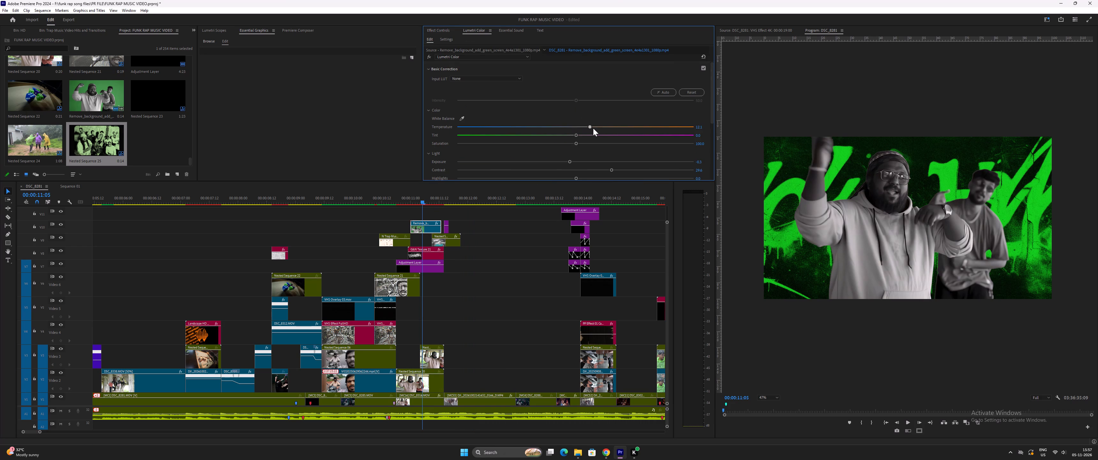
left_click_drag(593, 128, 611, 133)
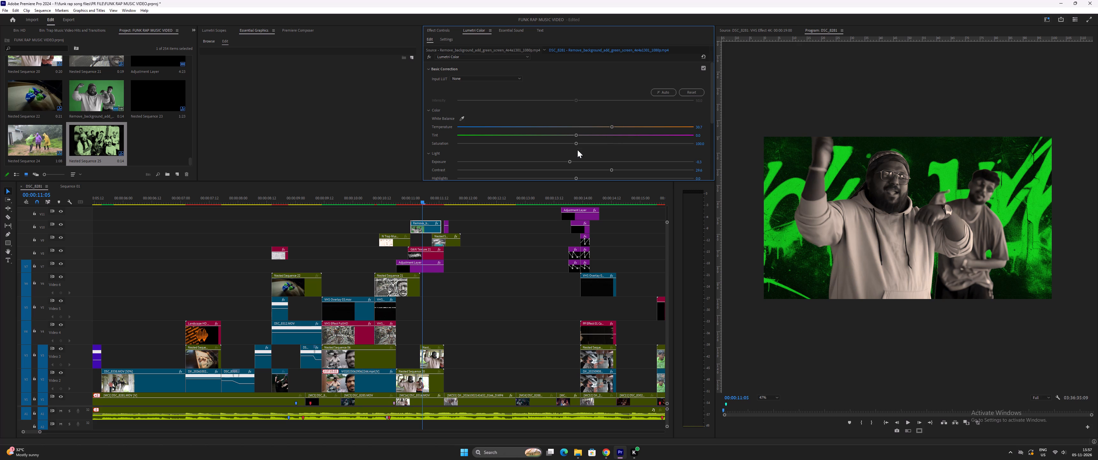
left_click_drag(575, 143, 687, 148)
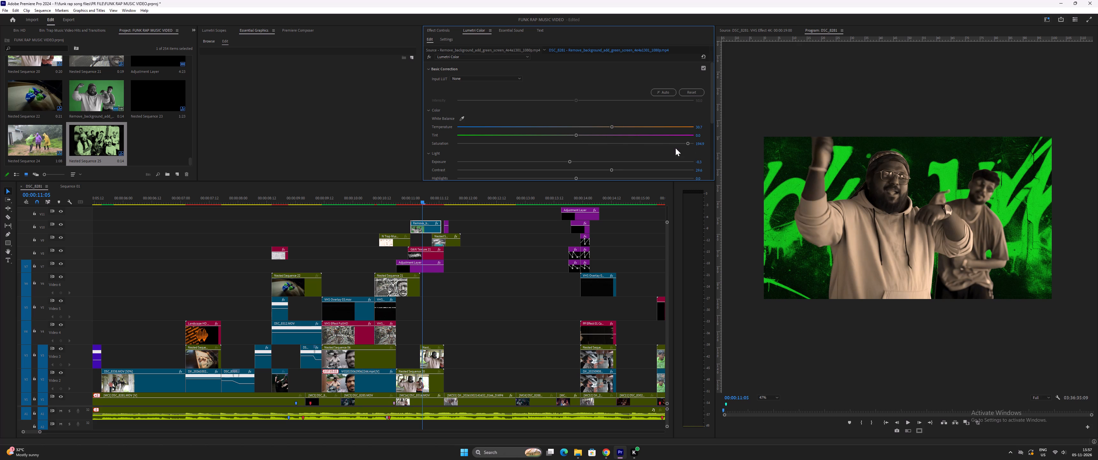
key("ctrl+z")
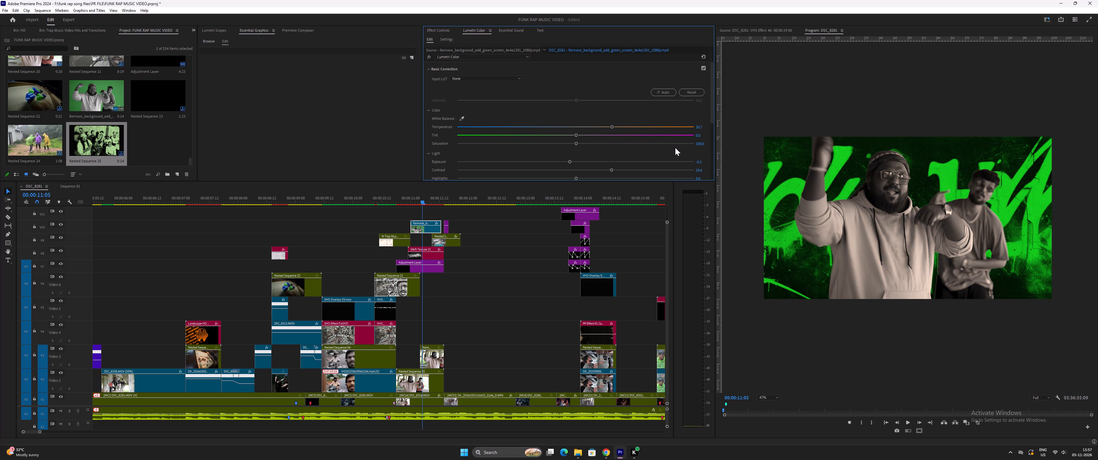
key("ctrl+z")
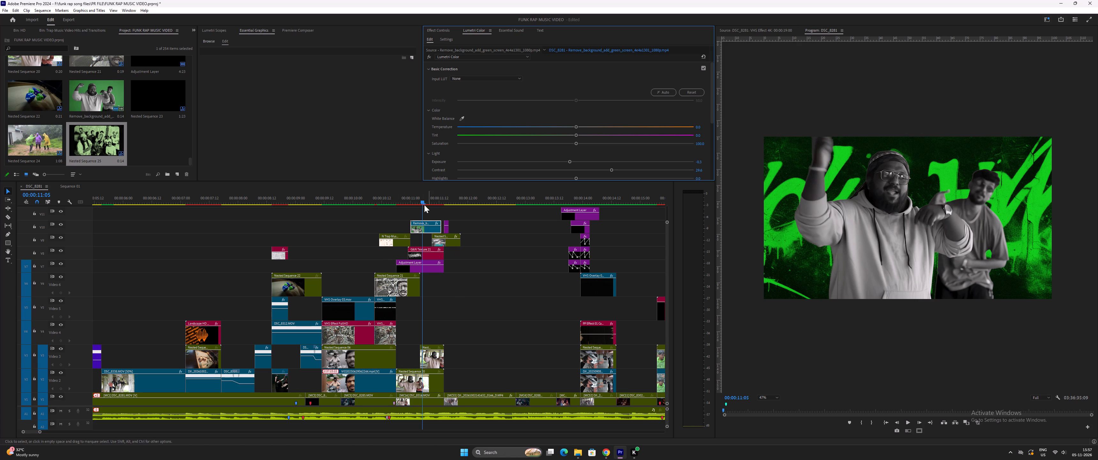
Play from 00:00:10:22 through the green-background and overhead group shots up to about 14 seconds to review the cuts.
left_click(407, 198)
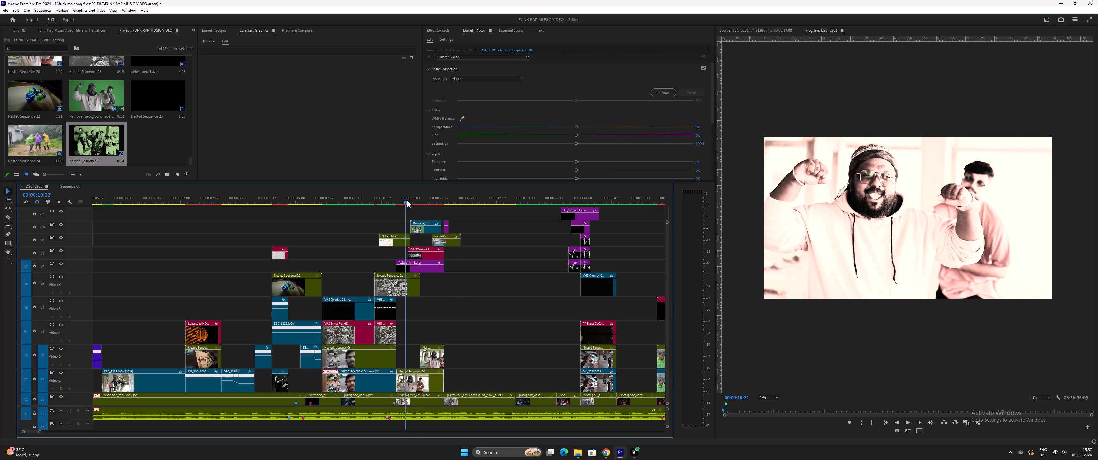
key("space")
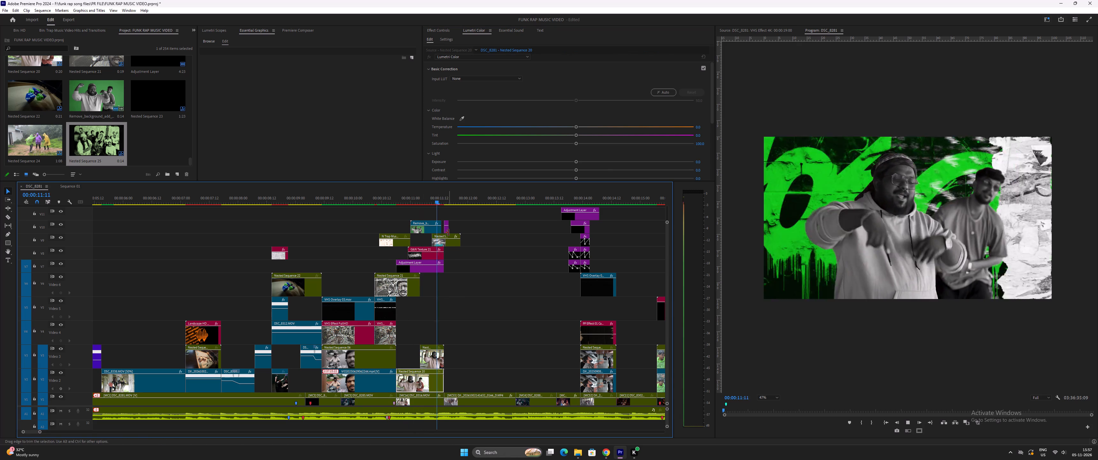
scroll(542, 262, "down", 11)
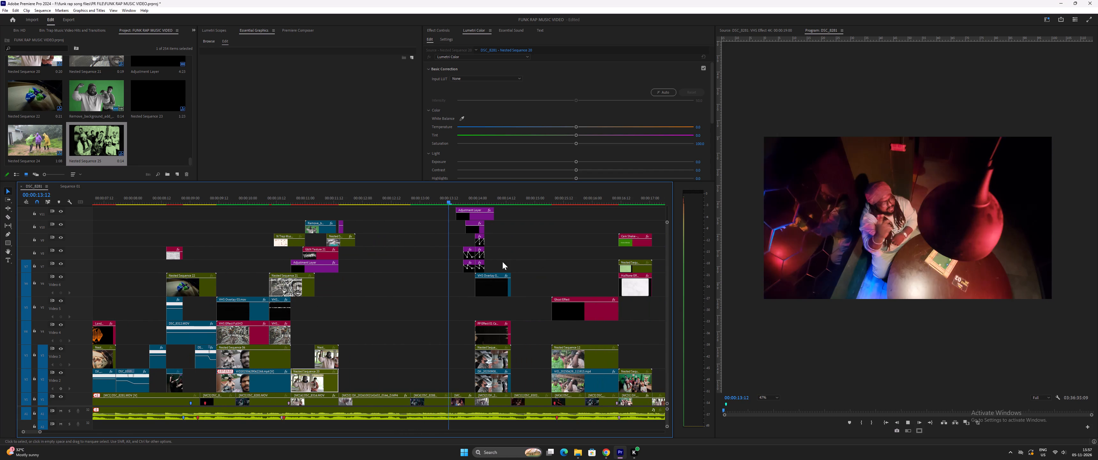
key("space")
left_click(370, 196)
key("space")
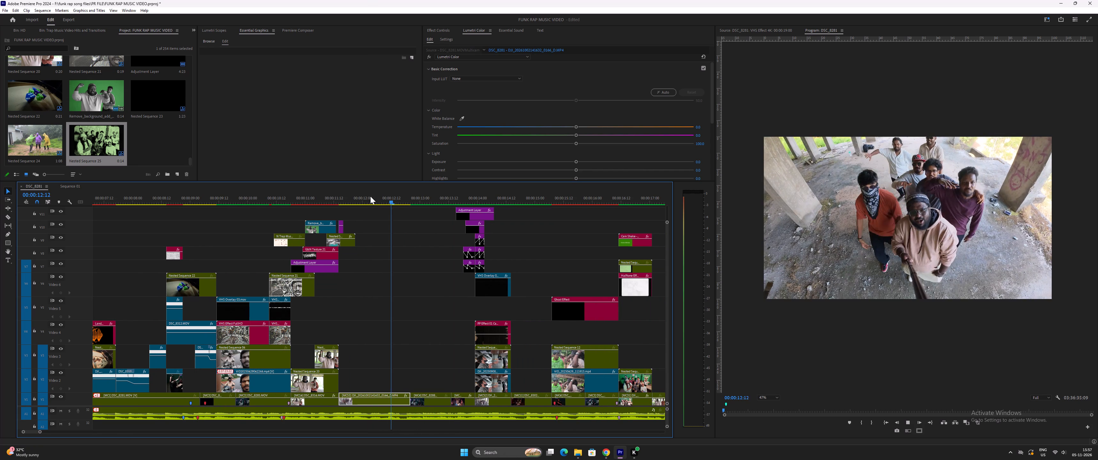
key("space")
key("space")
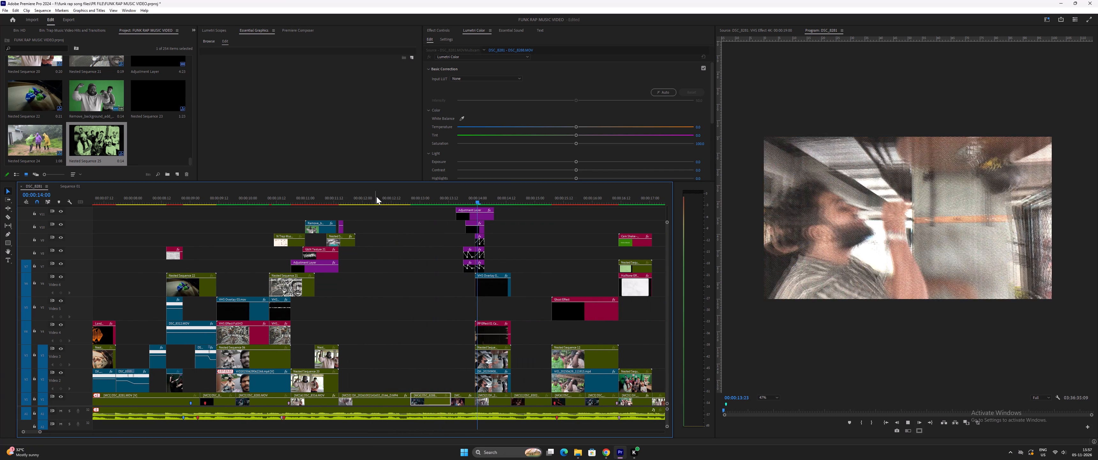
key("space")
Replay the transition under the stacked adjustment layers several times, from about 13 seconds into the shot at 14 seconds.
left_click(450, 195)
key("space")
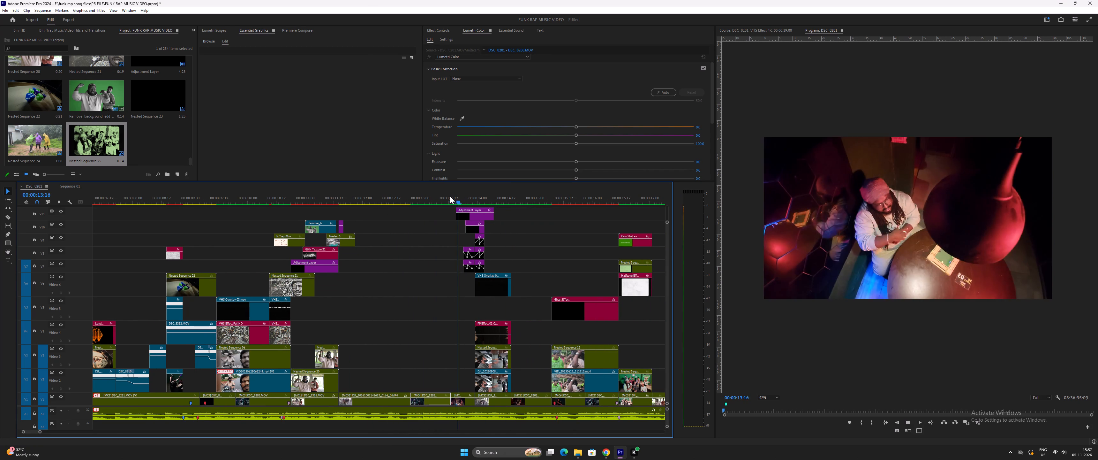
key("space")
left_click(454, 198)
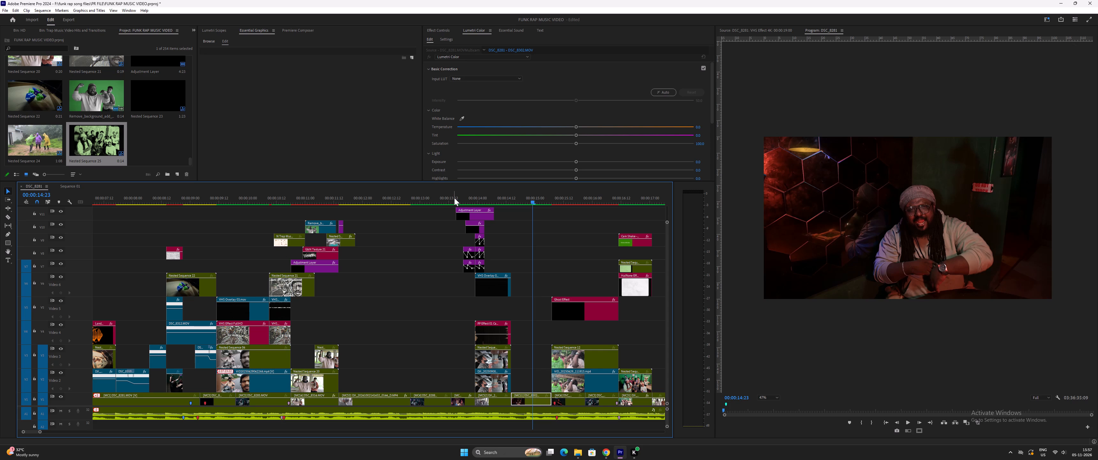
key("space")
key("space")
left_click(450, 198)
key("space")
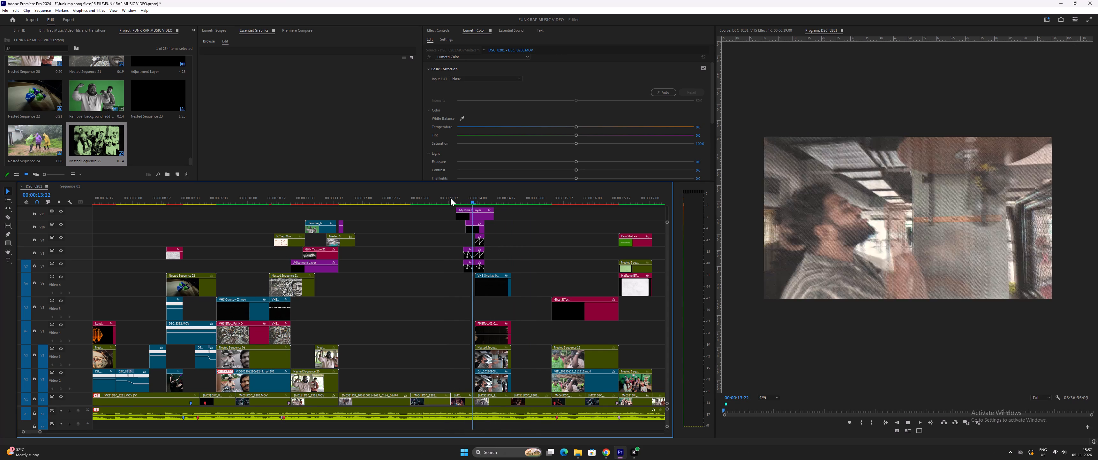
key("space")
left_click(480, 200)
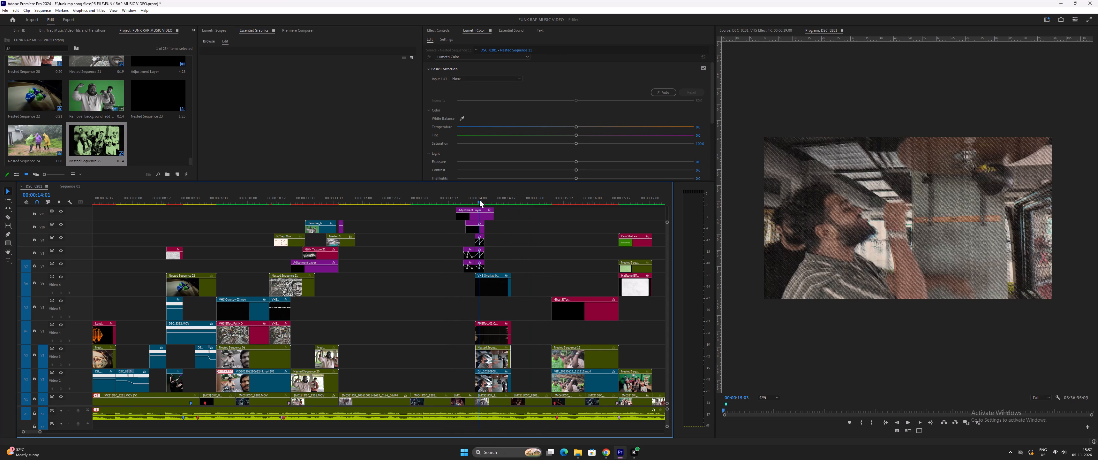
key("space")
key("space")
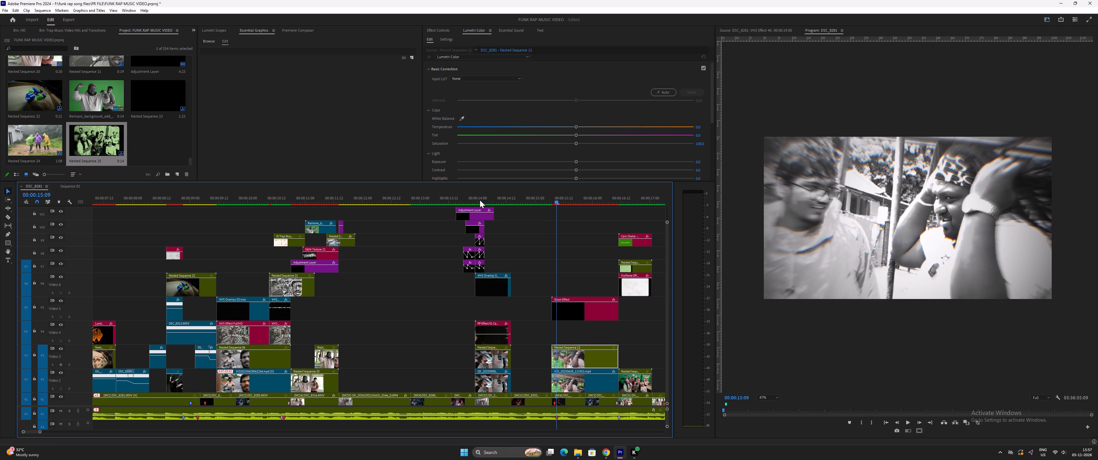
Play the adjustment-layer transition once more from just before it through 00:00:15:03 to judge its effect.
key("equal")
key("minus")
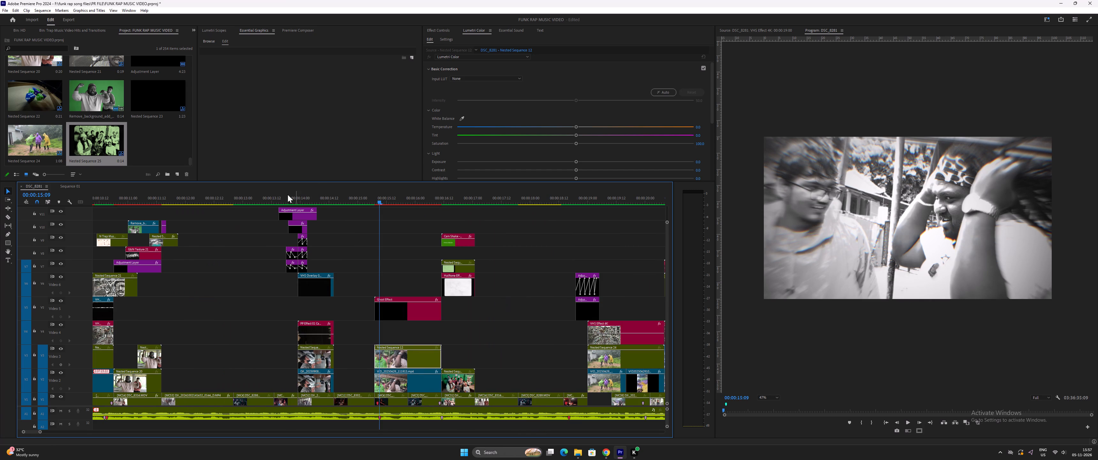
left_click(271, 192)
type("=")
key("space")
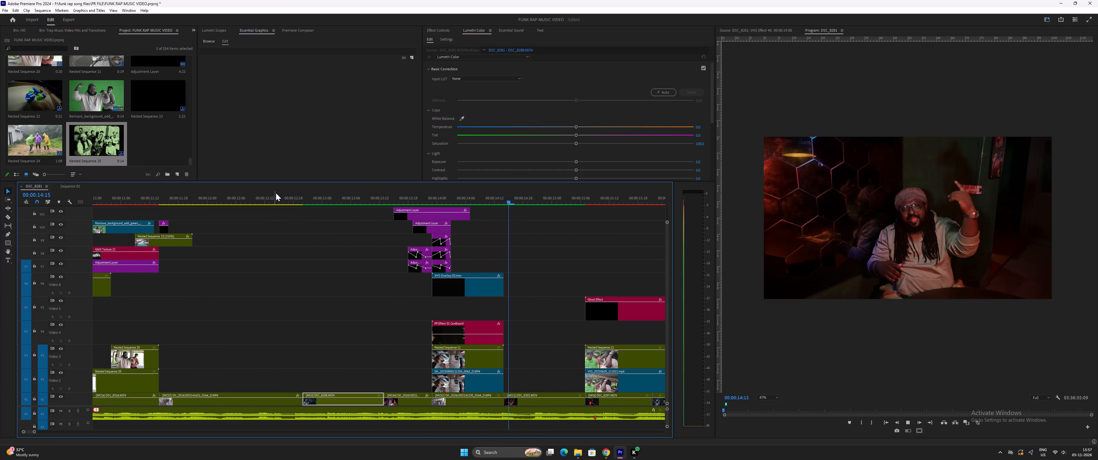
key("space")
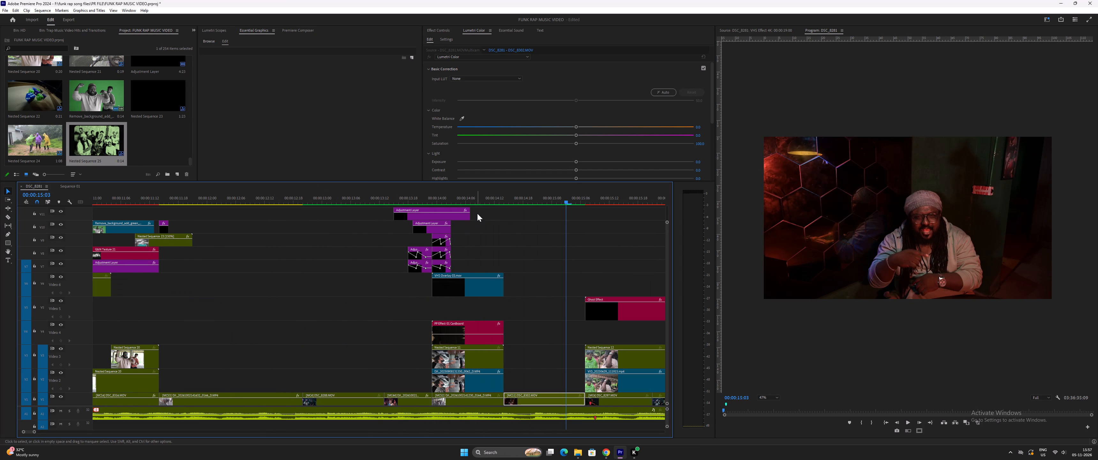
Delete the two adjustment layers on the uppermost occupied tracks over the transition around 14 seconds.
left_click_drag(474, 213, 435, 227)
left_click_drag(466, 211, 434, 223)
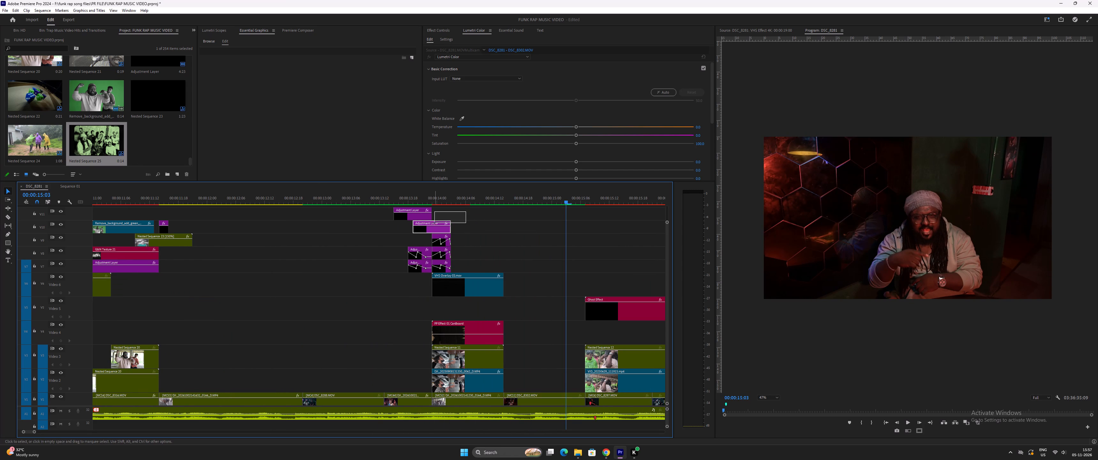
left_click_drag(434, 223, 428, 224)
key("Delete")
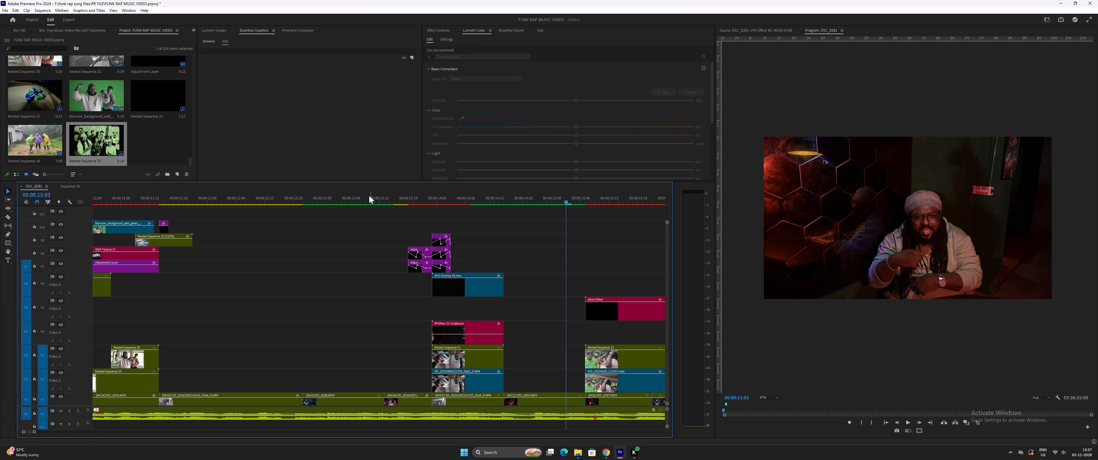
Play the transition from about 13 seconds past 00:00:14:12 to check it without the two adjustment layers.
left_click(374, 197)
type("=")
key("space")
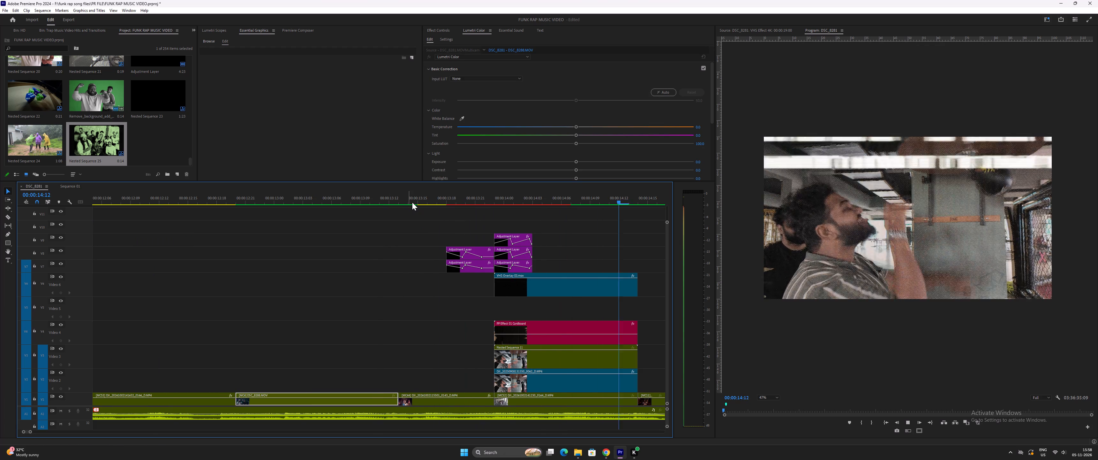
key("space")
Mark the in point at 00:00:13:14 and the out point at 00:00:14:09, and render the range between them.
key("minus")
key("minus")
left_click(261, 197)
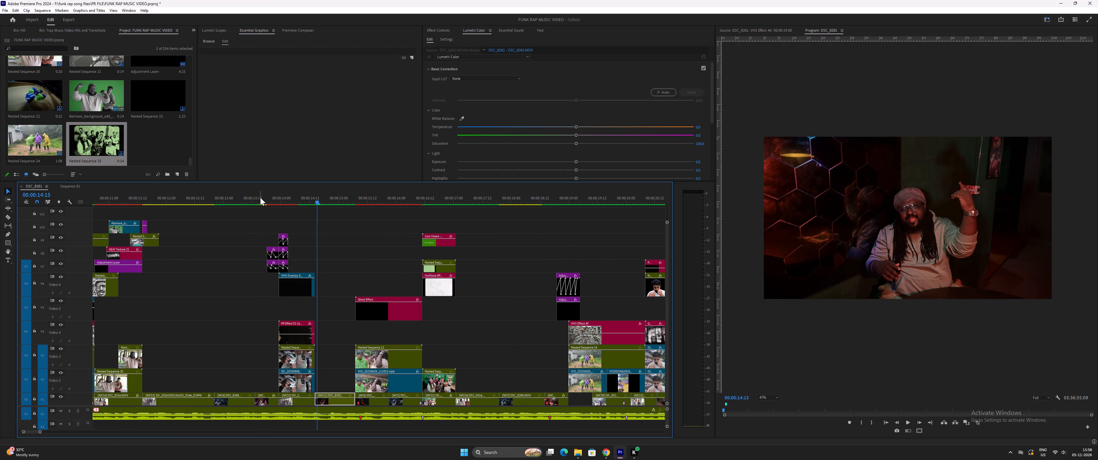
key("equal")
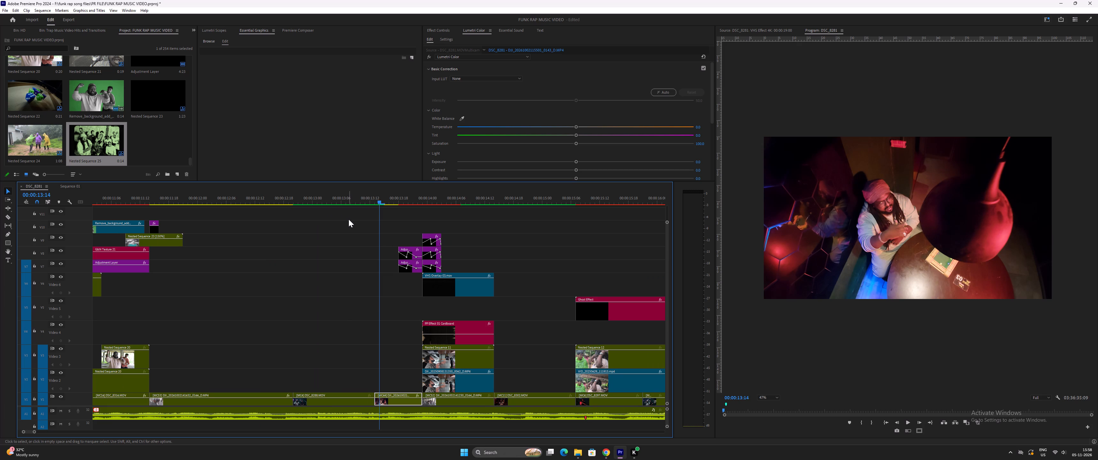
key("i")
left_click(471, 195)
key("o")
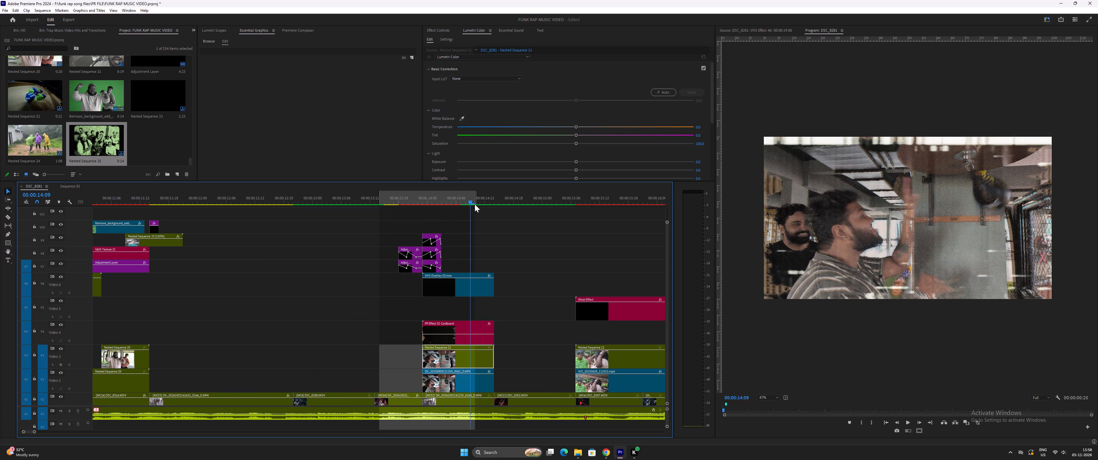
key("ctrl+p")
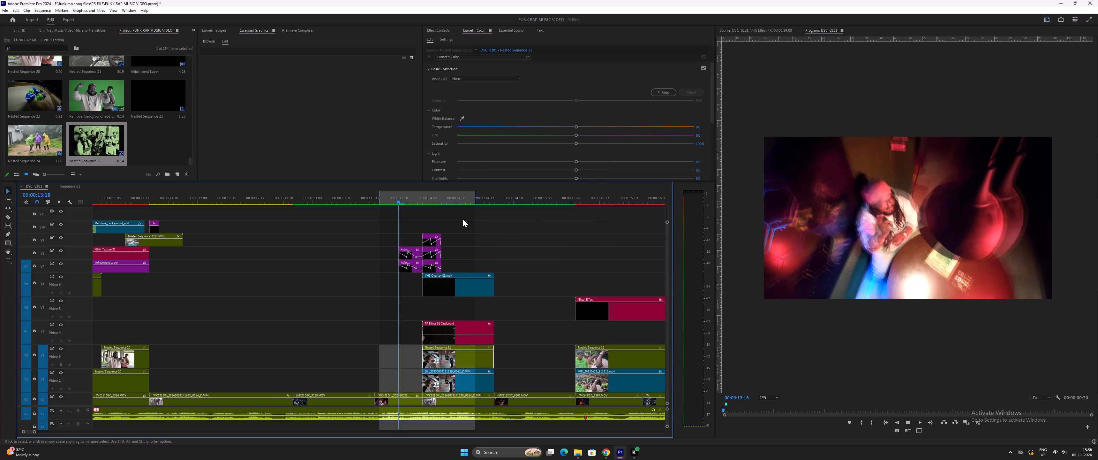
Play the rendered transition from about 00:00:13:11 past 00:00:15:00, replaying it to judge the cut around 14 seconds.
key("space")
left_click(366, 200)
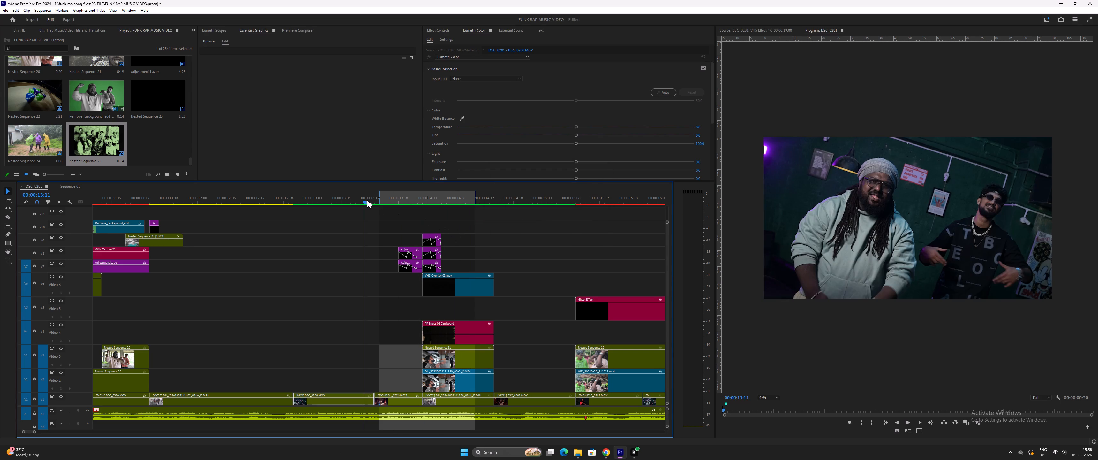
key("space")
key("space")
left_click(389, 199)
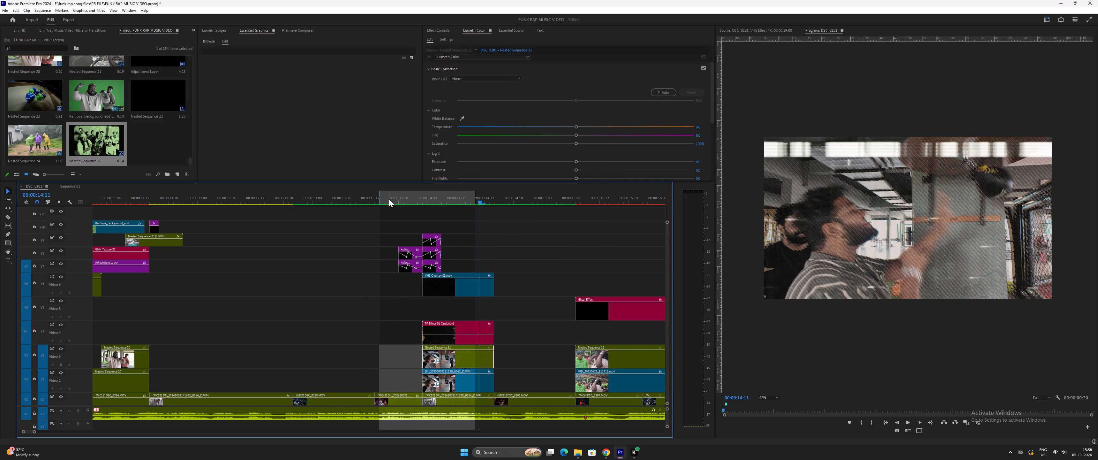
key("space")
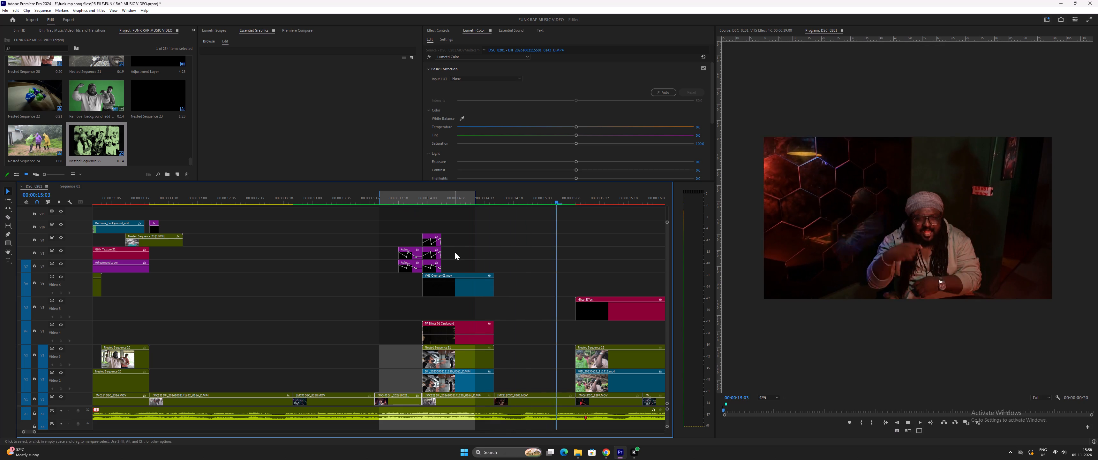
key("space")
Save the project.
key("ctrl+s")
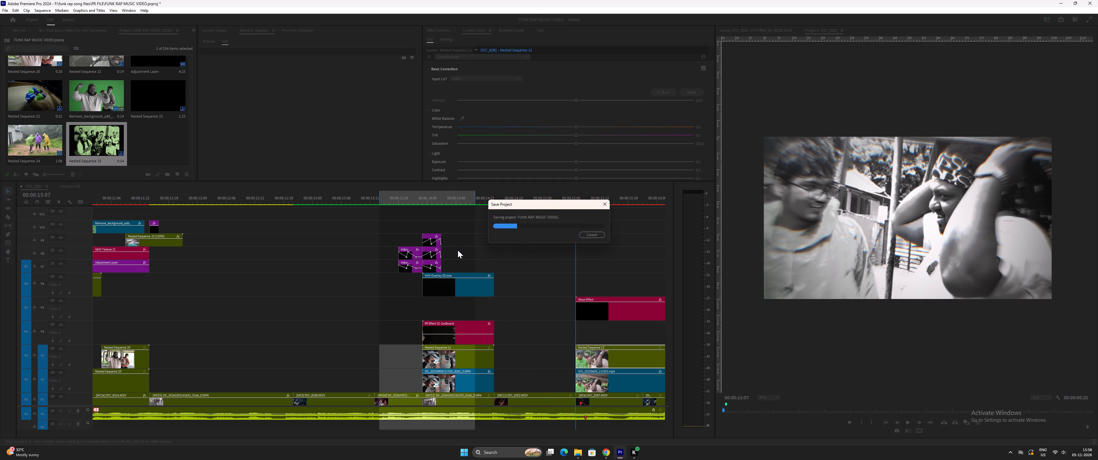
Clear the in and out points from the sequence.
right_click(438, 198)
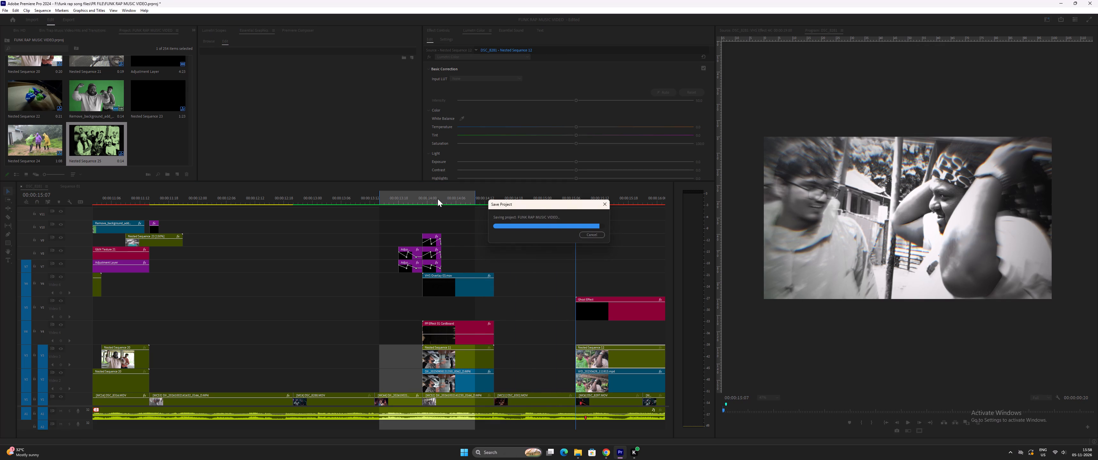
right_click(438, 199)
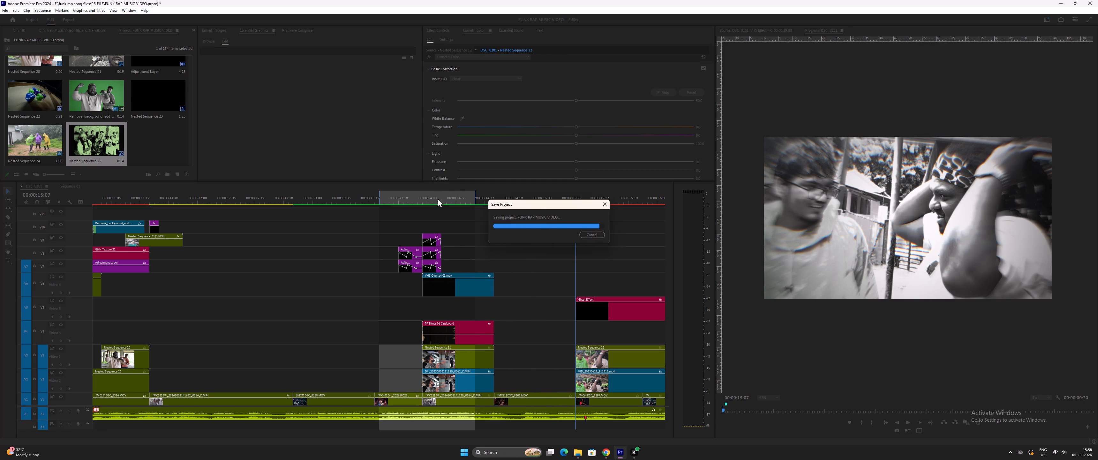
right_click(436, 196)
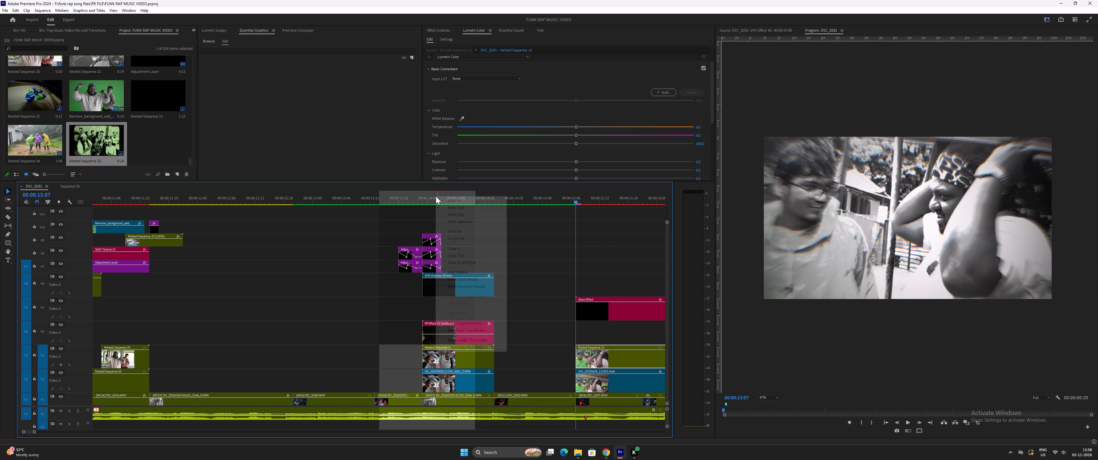
left_click(460, 261)
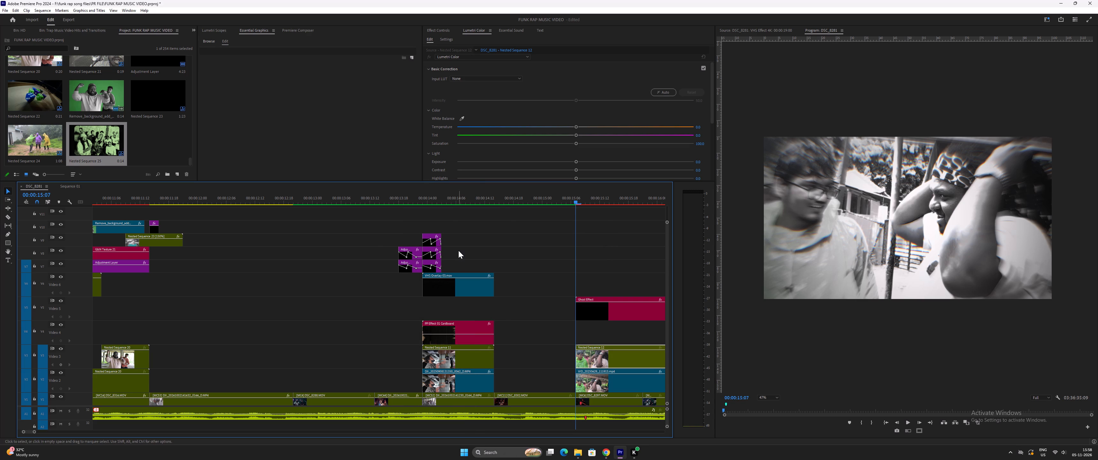
Play from about 00:00:14:13 past 00:00:16:00, repeating from 00:00:14:16 and 00:00:15:00, to review the cut into the black-and-white shot.
scroll(476, 237, "down", 6)
left_click(433, 200)
key("space")
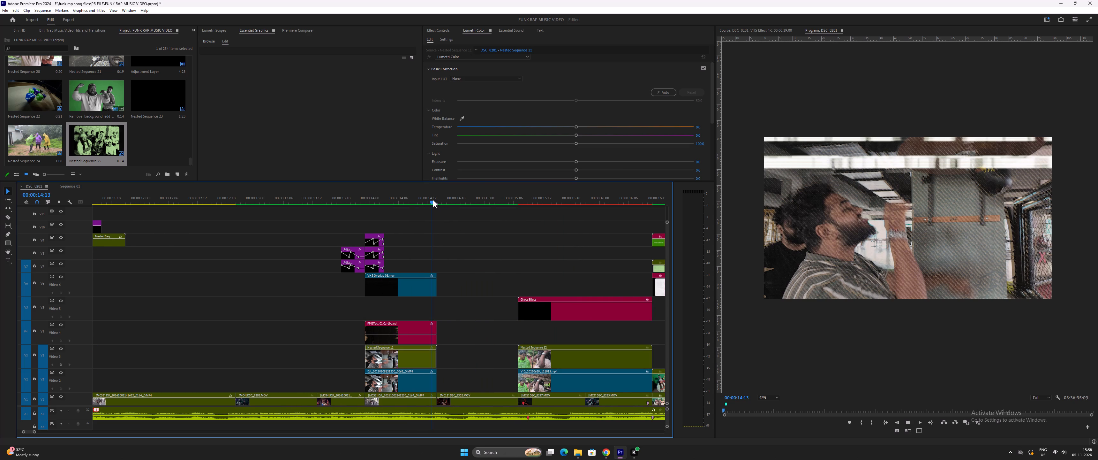
key("space")
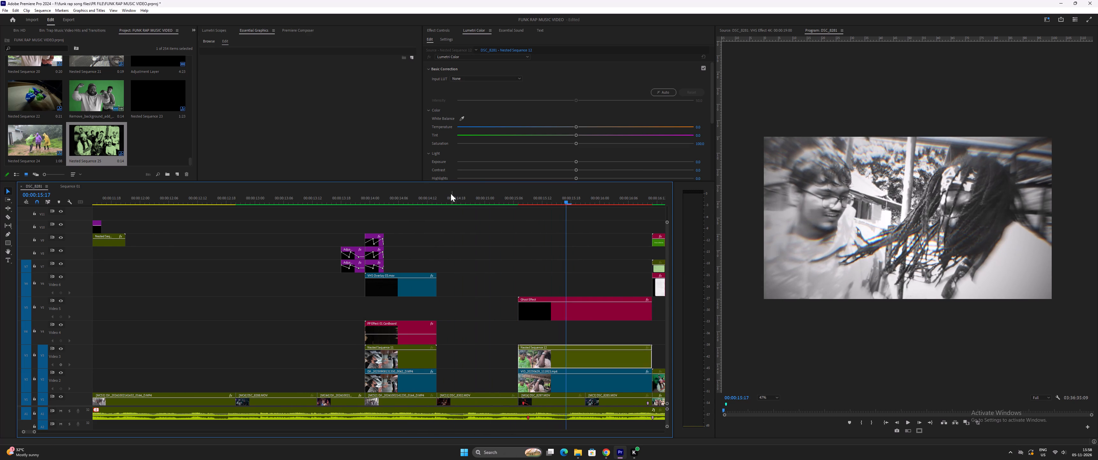
left_click(448, 195)
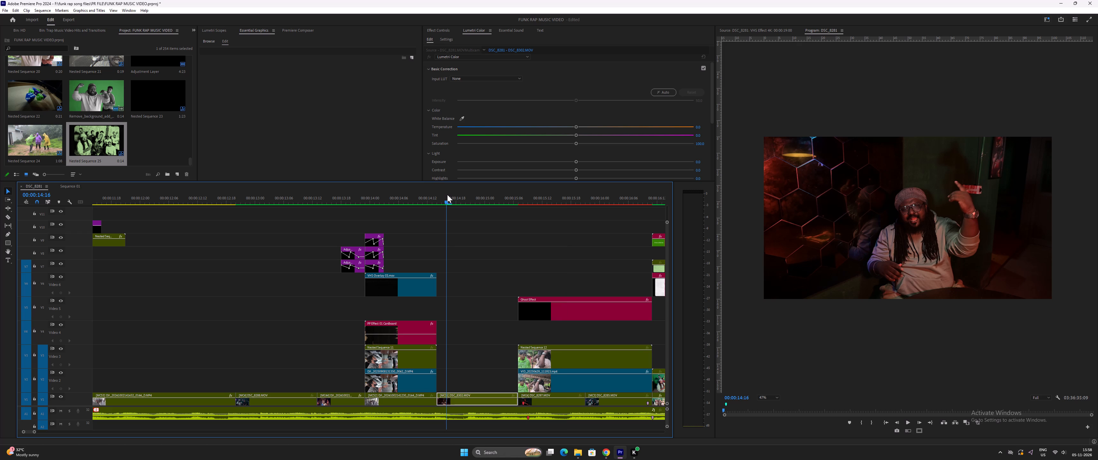
key("space")
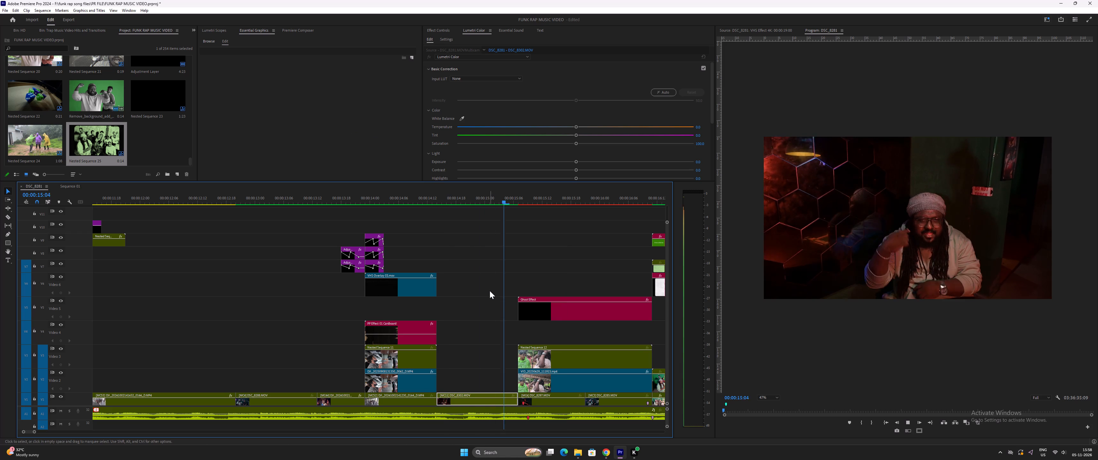
key("space")
left_click(484, 198)
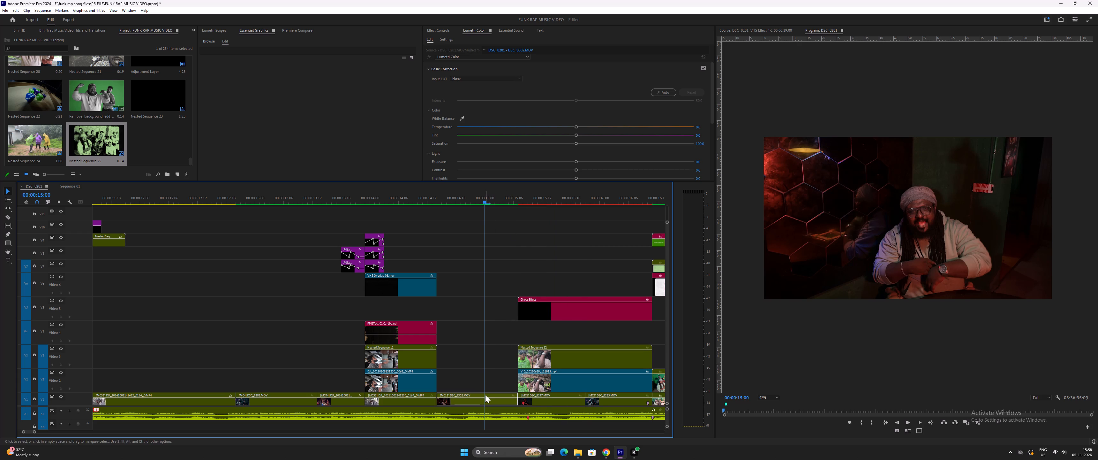
key("space")
key("space")
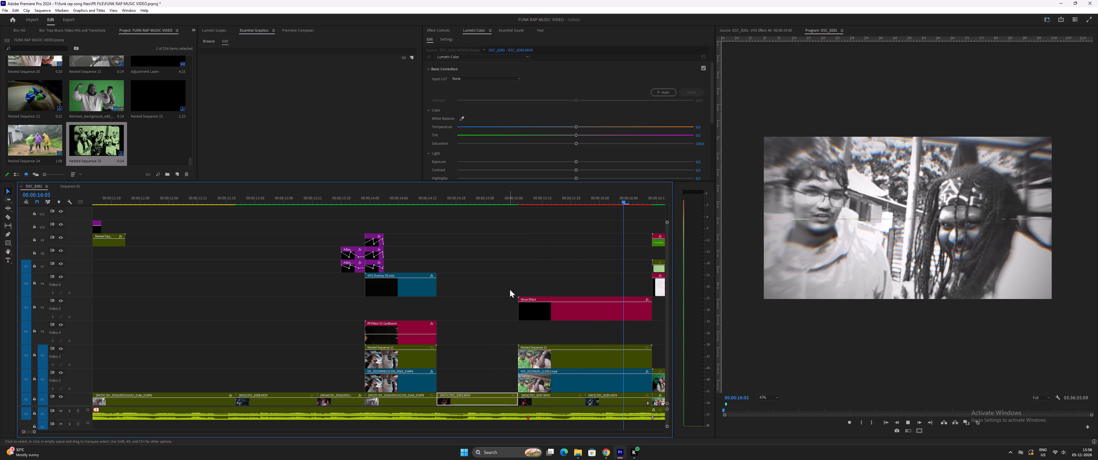
Review the change from the black-and-white shot to the green halftone group shot, replaying it from about 00:00:16:07 through 00:00:17:20.
scroll(510, 290, "down", 14)
key("space")
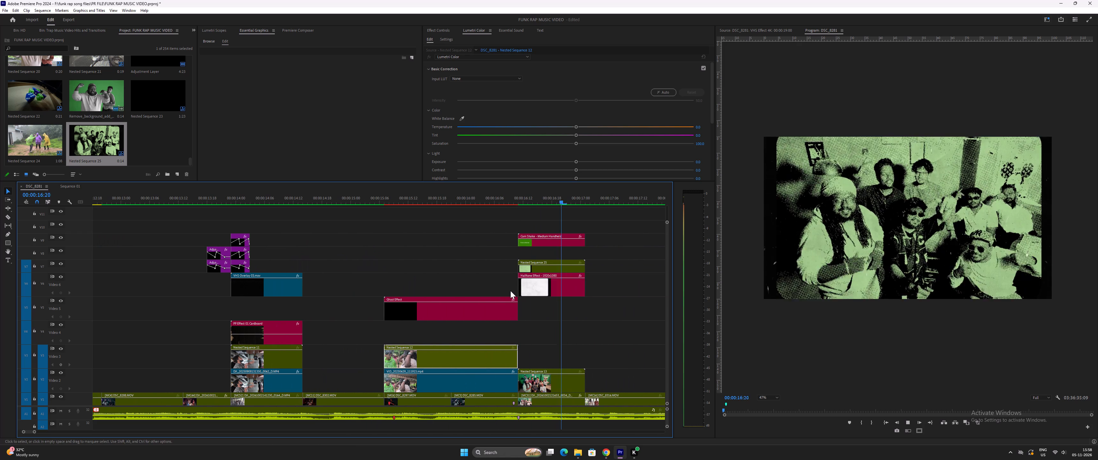
key("space")
left_click(496, 200)
key("space")
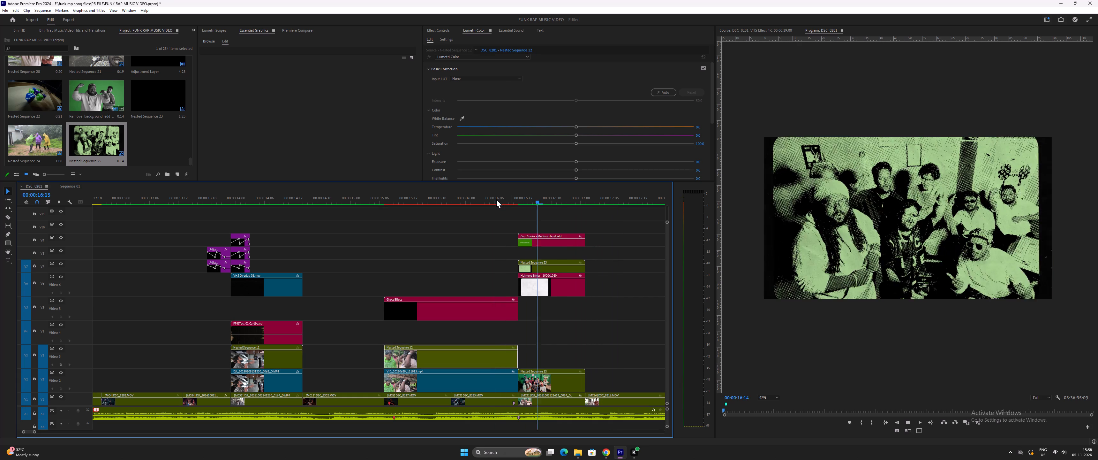
key("space")
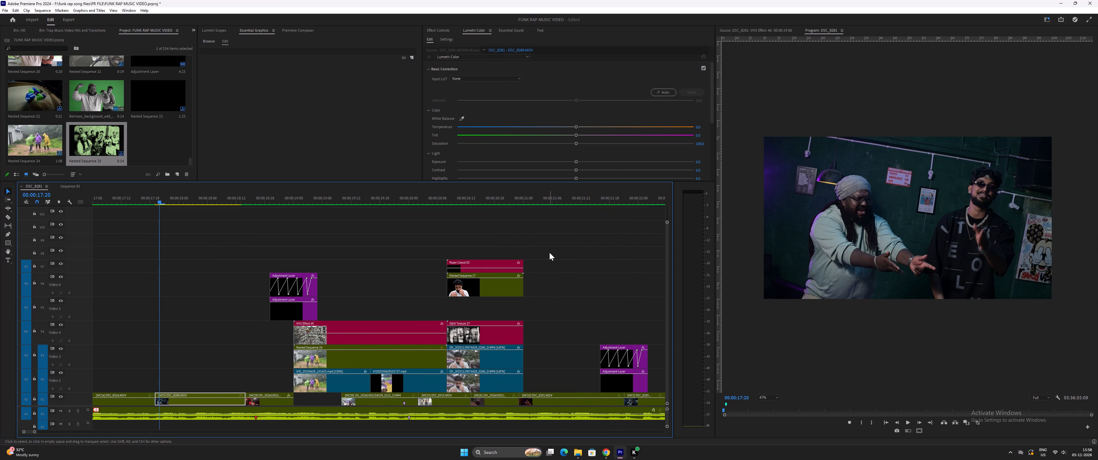
key("minus")
key("minus")
left_click(281, 194)
key("equal")
key("equal")
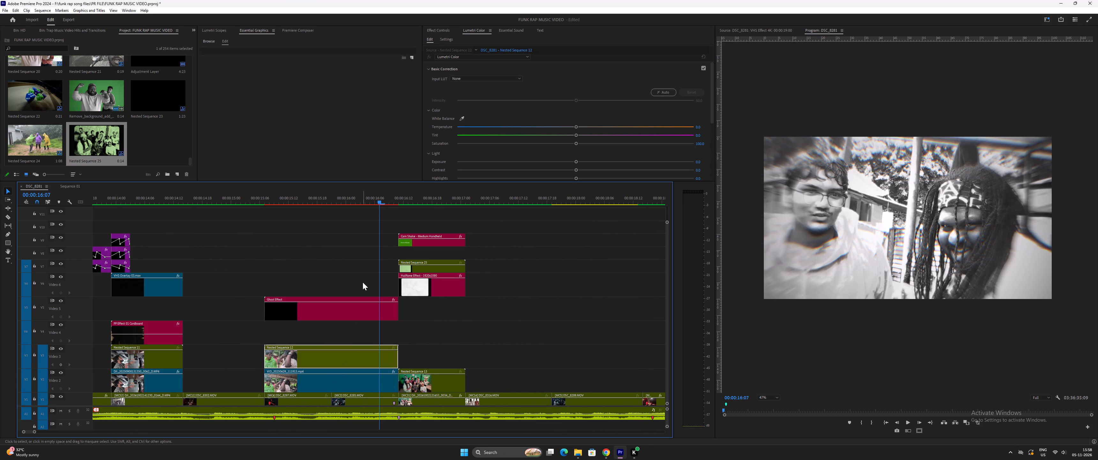
key("space")
key("space")
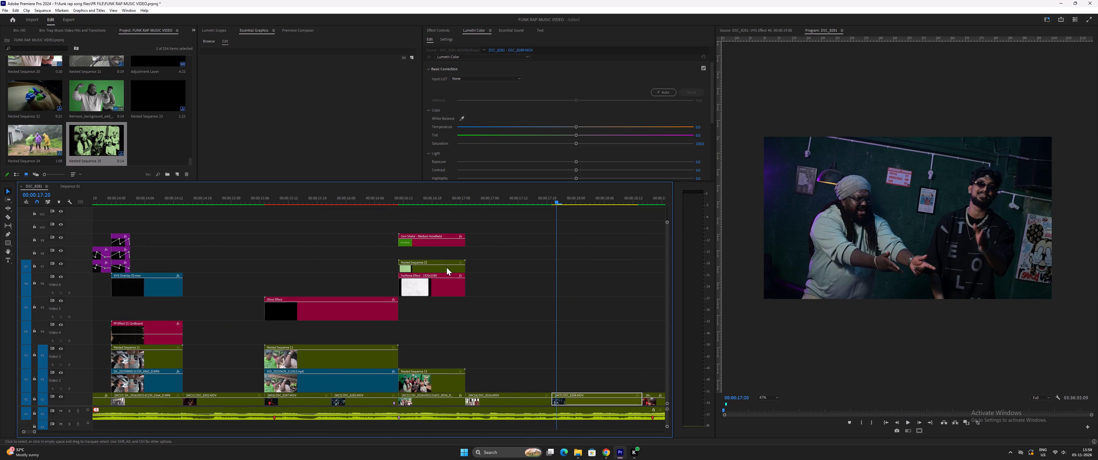
left_click(417, 200)
key("space")
key("space")
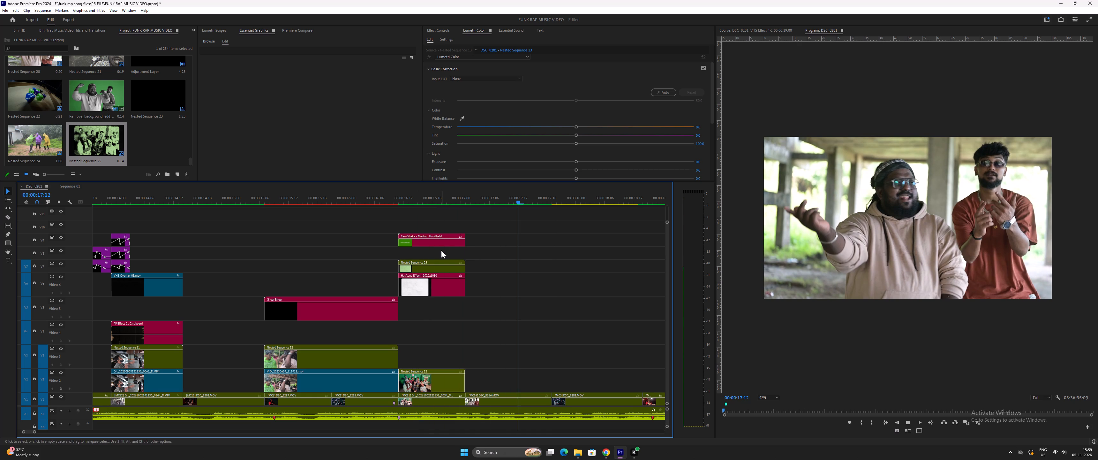
Play from the end of the black-and-white shot past 00:00:18:16 to the raincoat shot to check how the clips flow.
key("equal")
key("minus")
left_click(250, 198)
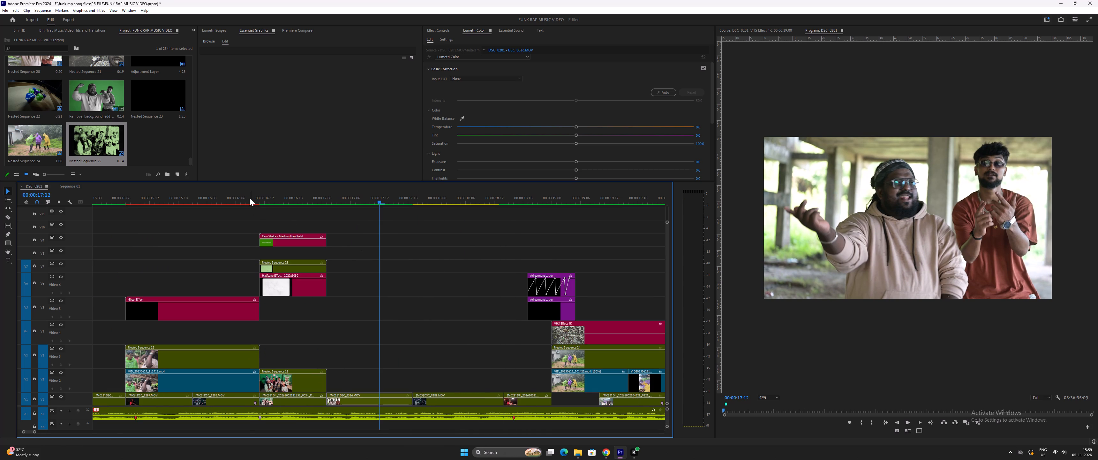
key("space")
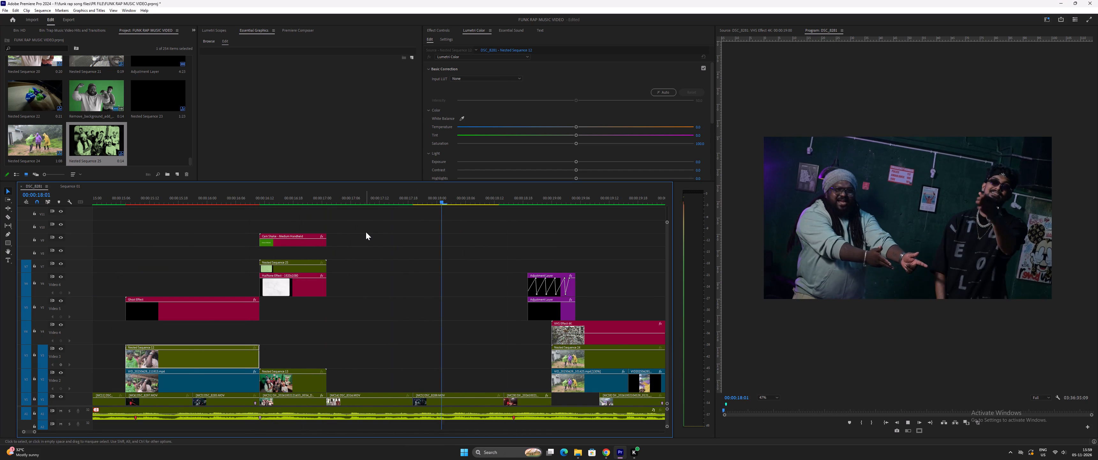
key("minus")
key("space")
left_click(352, 198)
key("equal")
key("space")
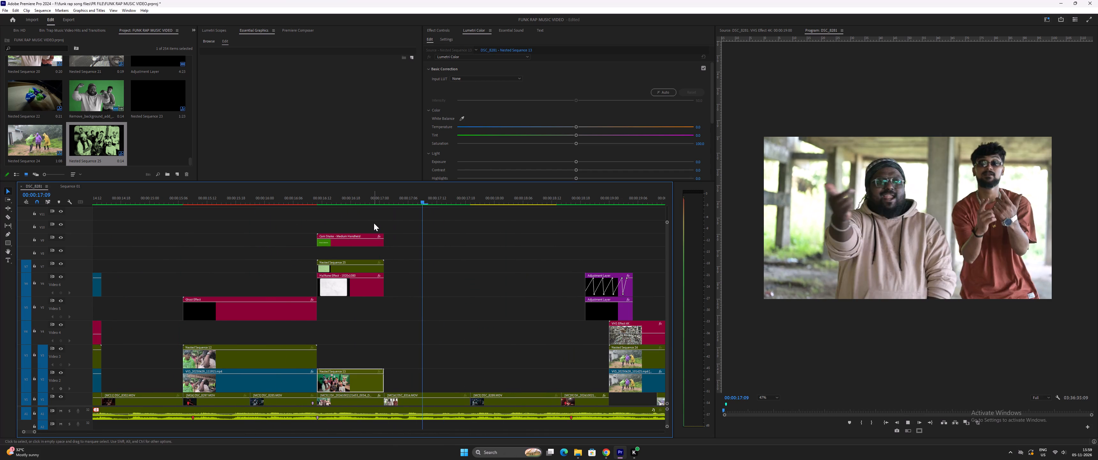
key("space")
type("-")
key("space")
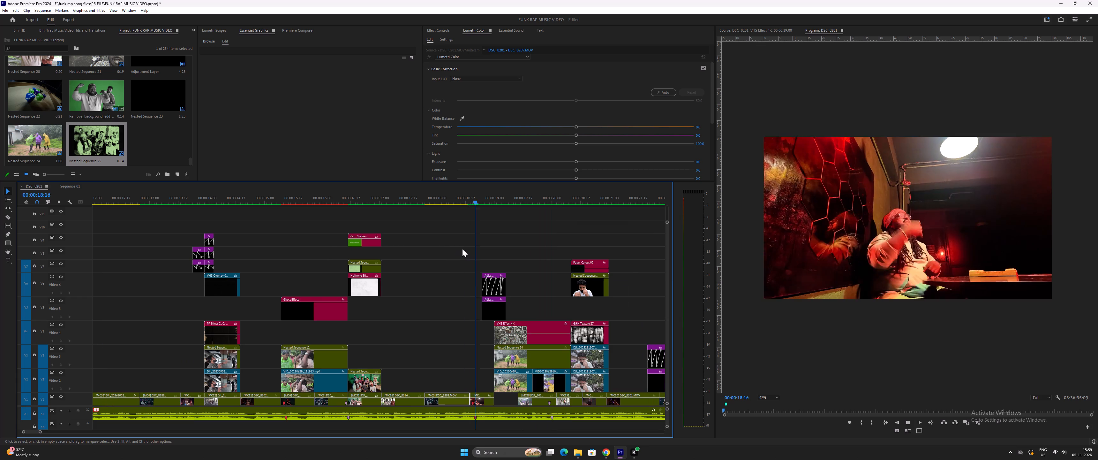
key("space")
Replay from 00:00:16:20 in the green halftone shot past 00:00:17:16 to check the clip that follows it.
left_click(371, 197)
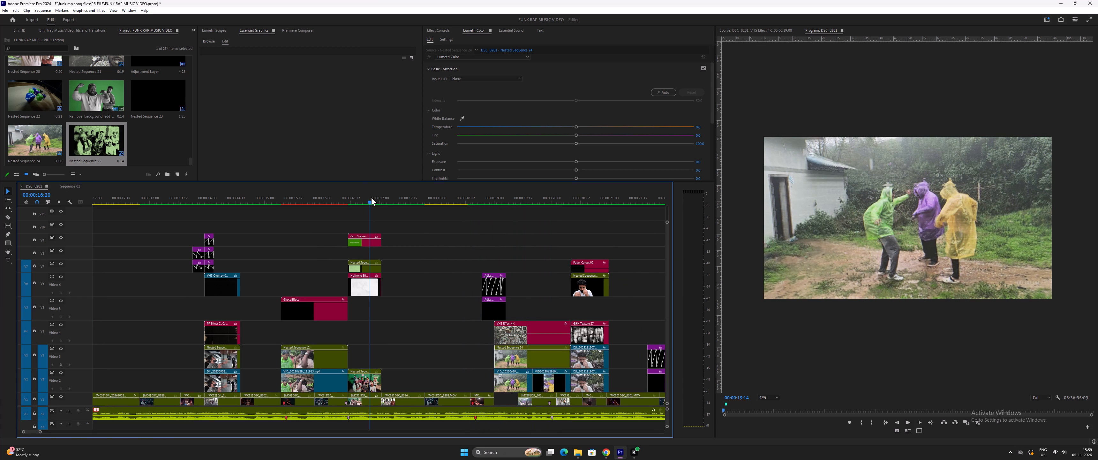
key("equal")
key("space")
key("space")
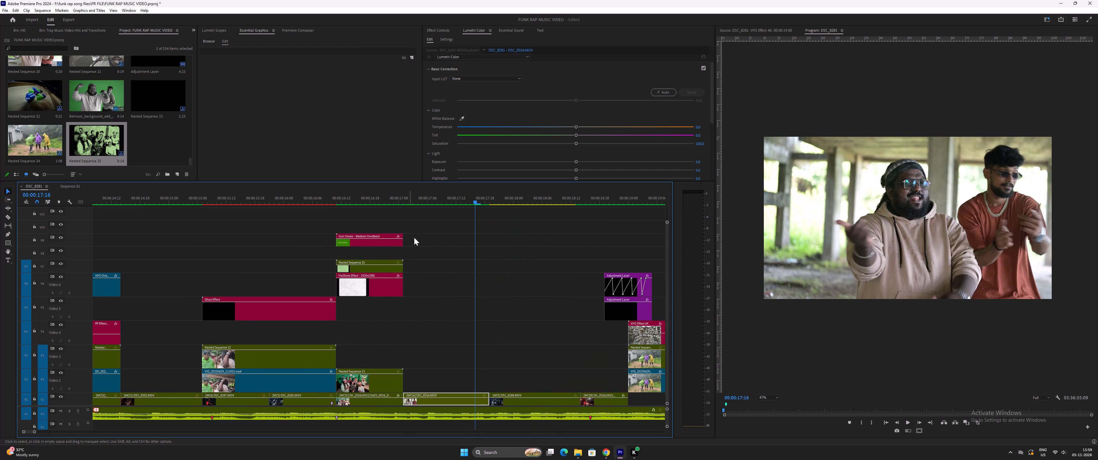
key("space")
key("space")
Examine the plain clip after the green halftone shot, replaying it into the next shot, and park the playhead at 00:00:17:05.
left_click(416, 197)
key("equal")
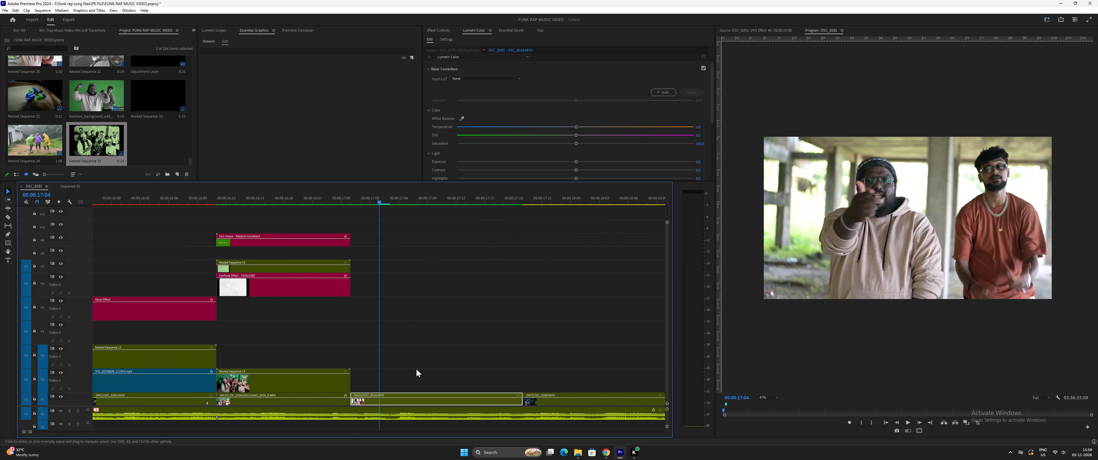
left_click(384, 403)
key("minus")
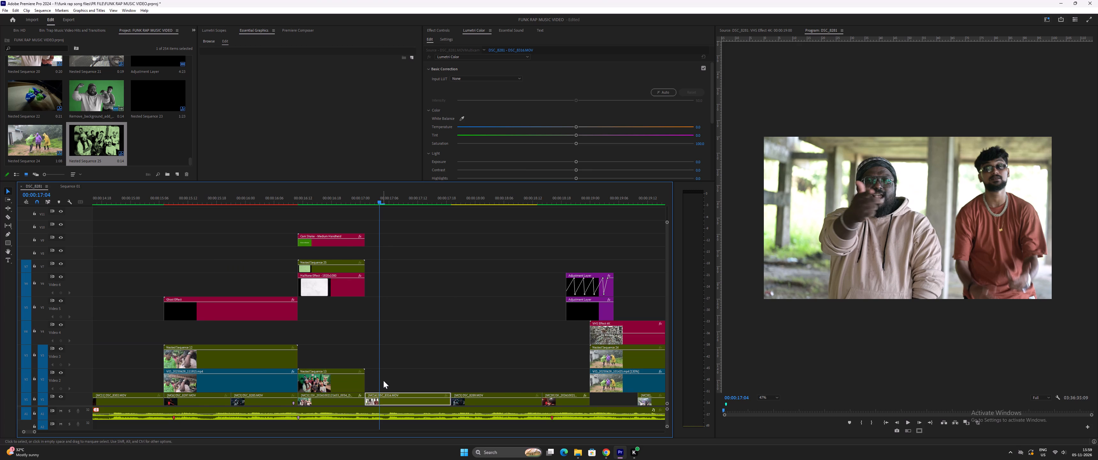
left_click(411, 202)
key("space")
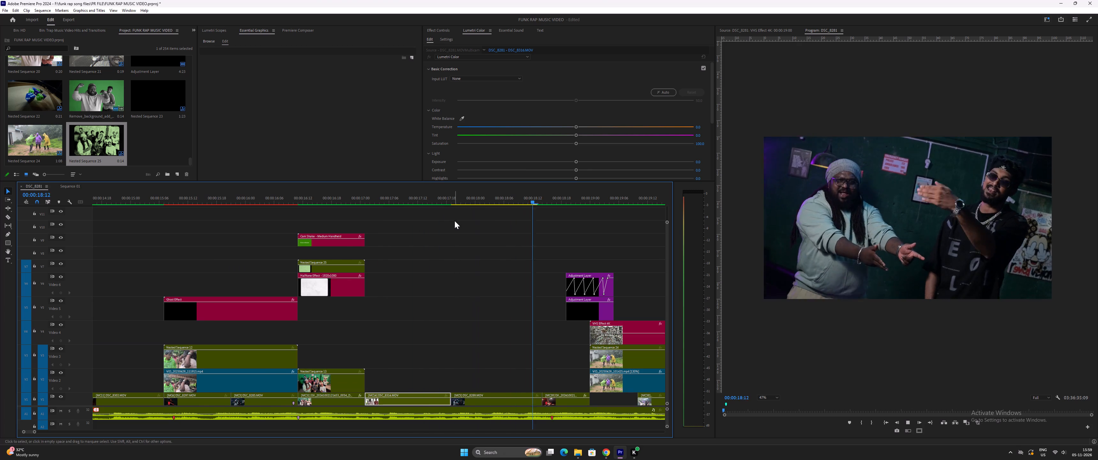
key("space")
left_click(385, 195)
key("space")
key("space")
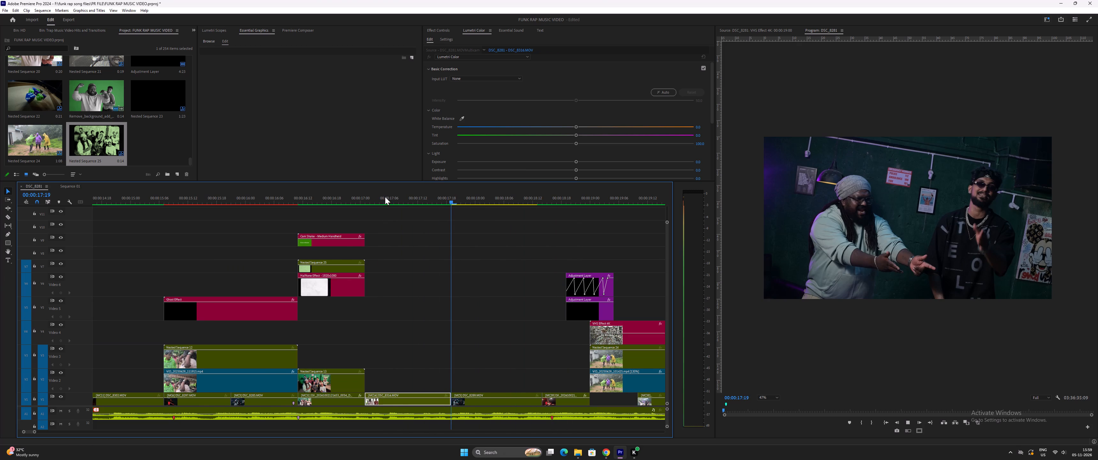
left_click_drag(381, 198, 384, 199)
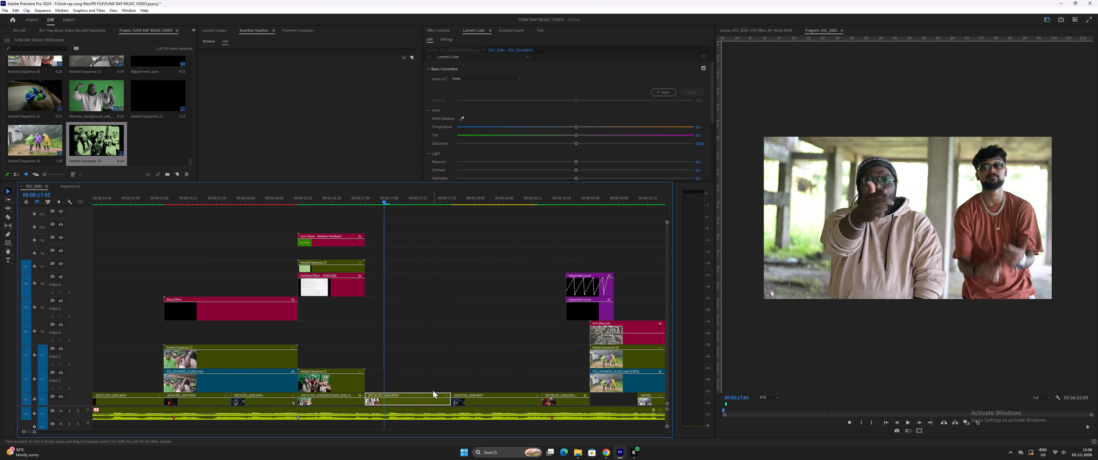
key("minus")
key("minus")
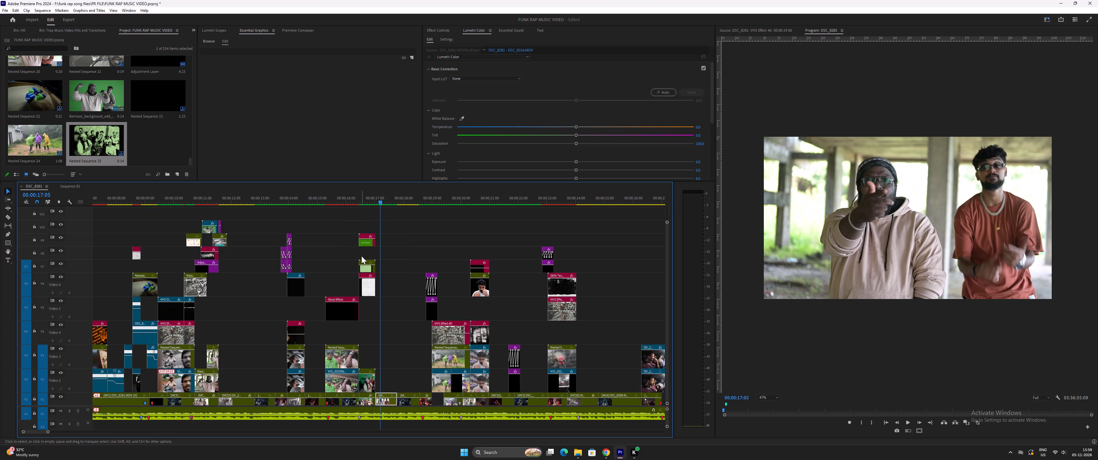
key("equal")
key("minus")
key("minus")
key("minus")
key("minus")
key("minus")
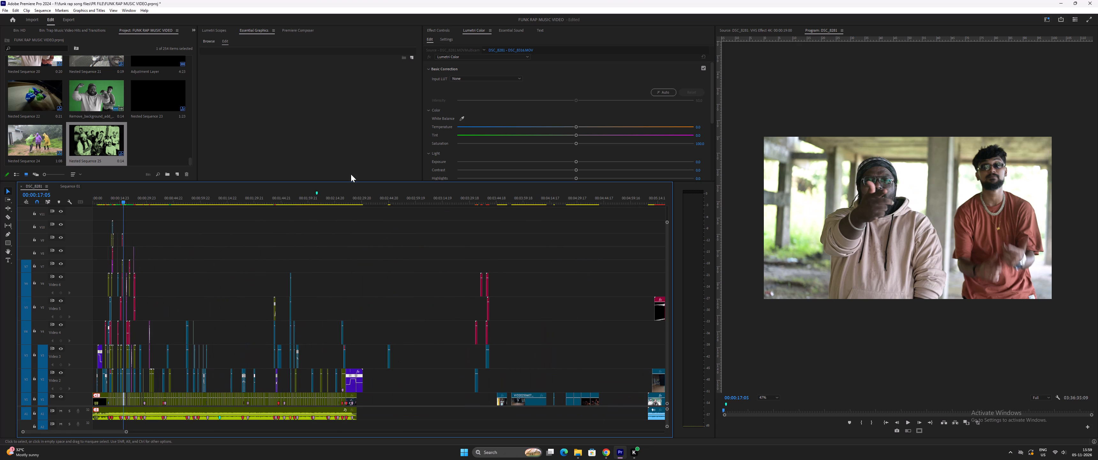
Add the Cam Shake - Medium template from the Camera Shake presets to an empty stretch of the timeline beyond the song edit.
left_click(209, 40)
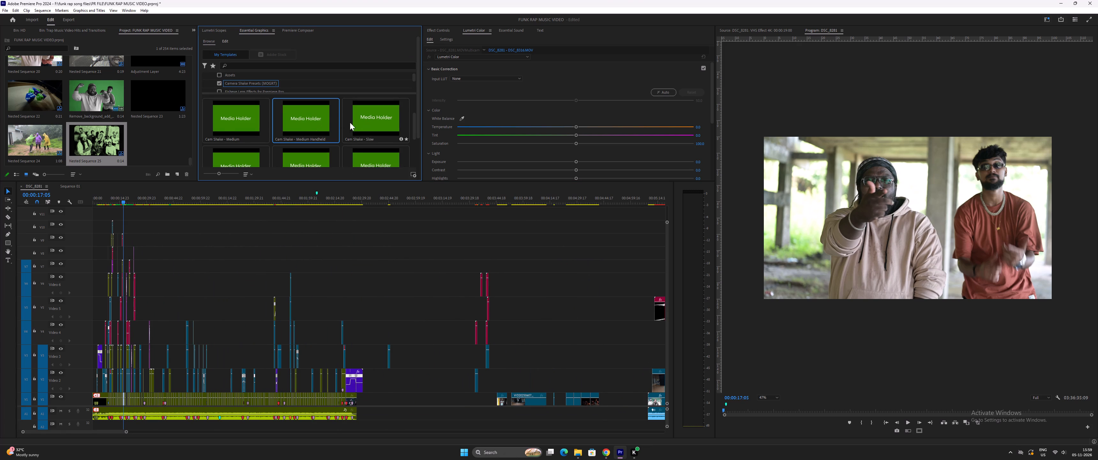
scroll(261, 122, "down", 4)
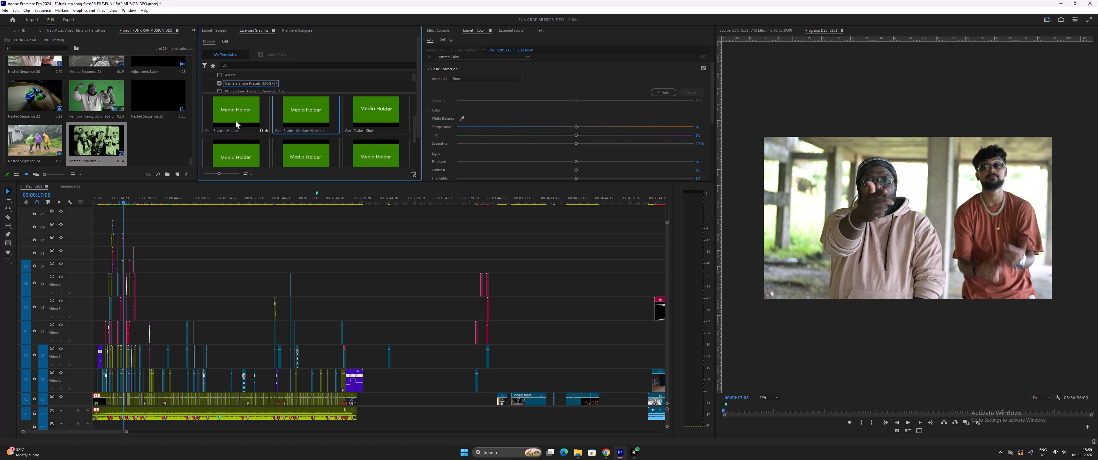
scroll(236, 120, "up", 3)
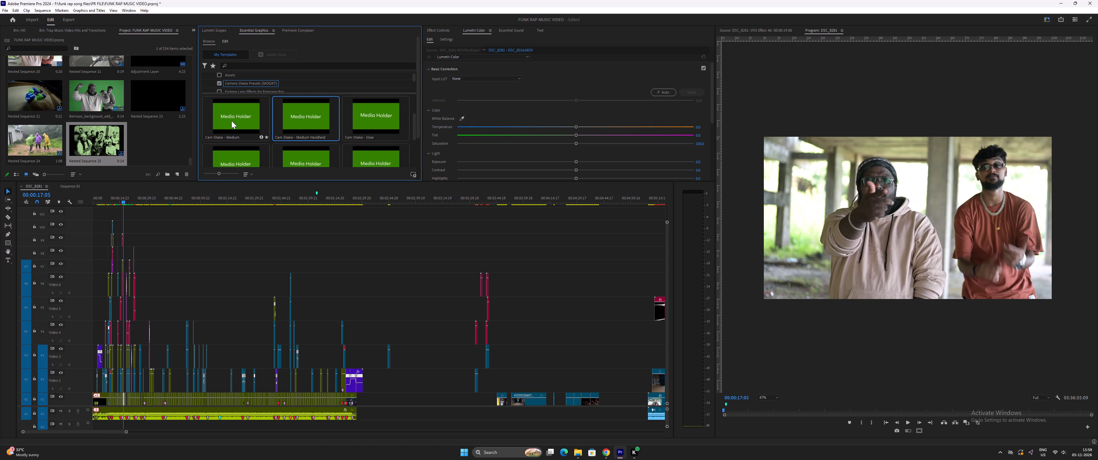
left_click_drag(231, 121, 494, 244)
key("minus")
key("minus")
key("minus")
key("equal")
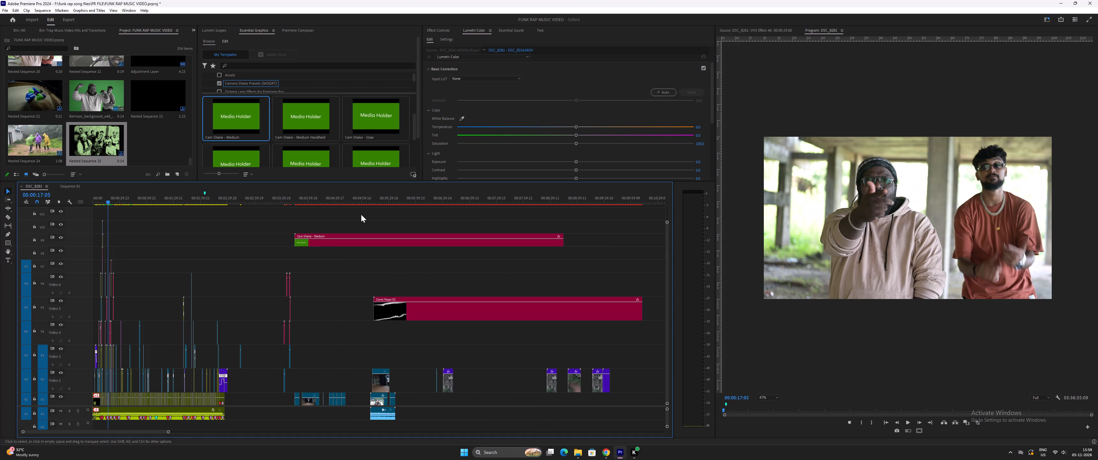
Trim the end of the new Cam Shake - Medium clip back until only a short piece remains.
left_click_drag(562, 244, 381, 237)
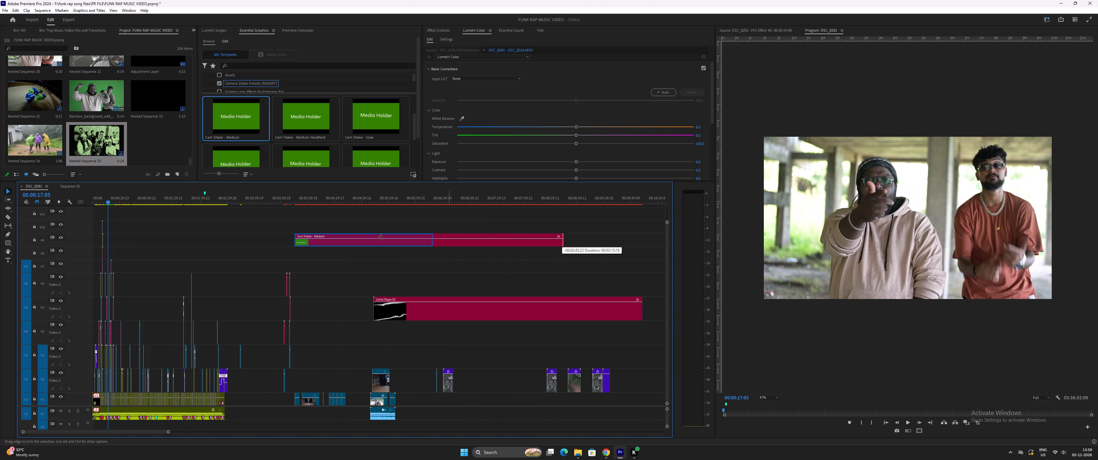
left_click_drag(381, 237, 304, 238)
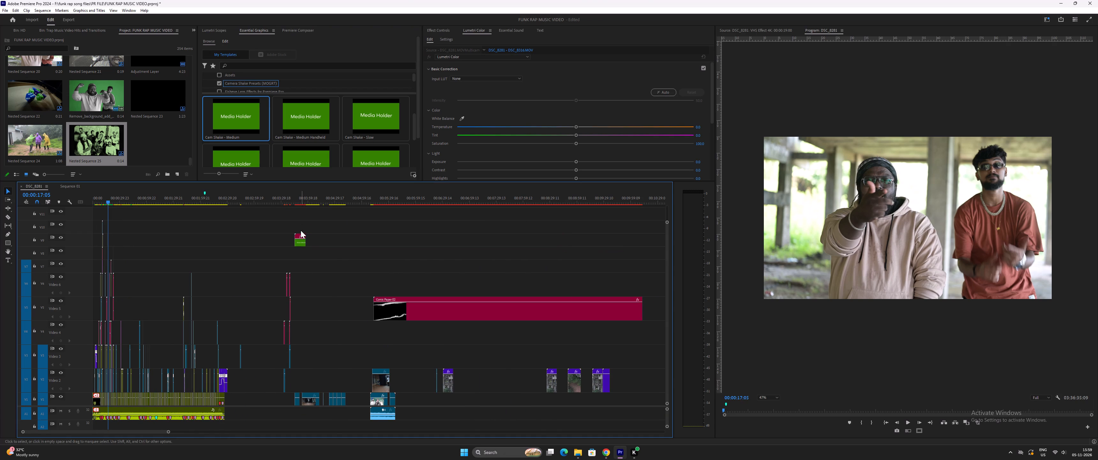
left_click_drag(306, 243, 298, 242)
Move the shortened Cam Shake - Medium clip above the plain two-man shot, starting where the green halftone shot ends.
left_click_drag(297, 243, 195, 261)
key("equal")
key("equal")
key("equal")
key("equal")
key("equal")
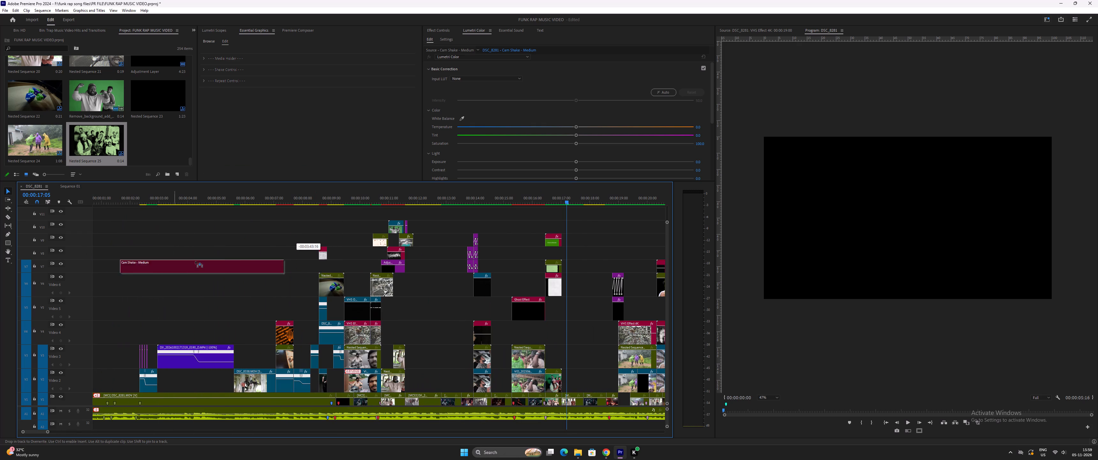
left_click_drag(195, 261, 357, 224)
key("minus")
key("equal")
key("equal")
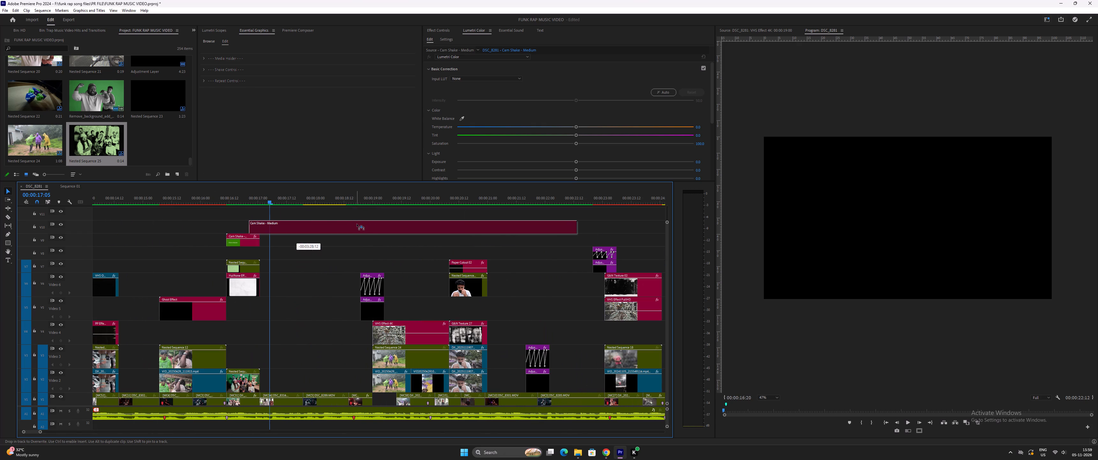
left_click_drag(357, 224, 368, 225)
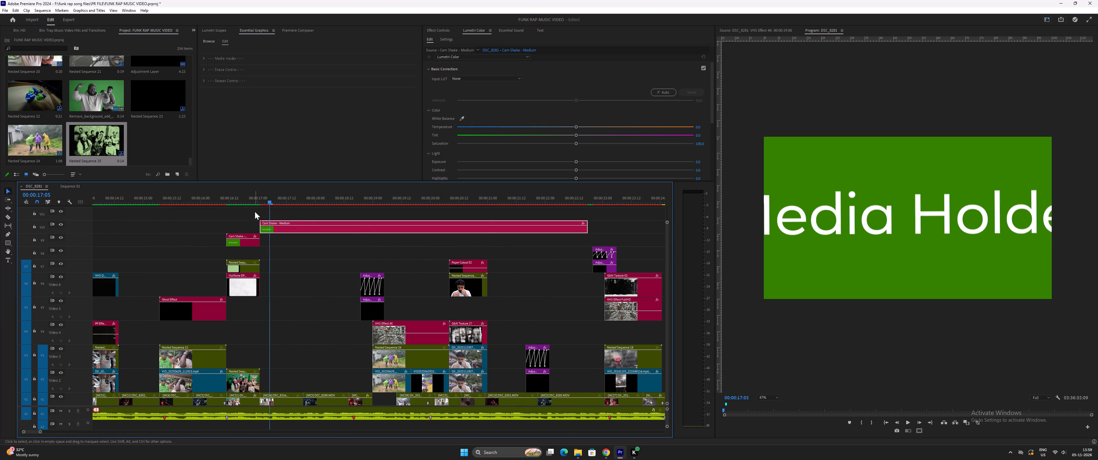
Preview the Cam Shake - Medium clip over the plain shot and set its Scale to 50.
left_click(259, 197)
key("equal")
key("equal")
key("space")
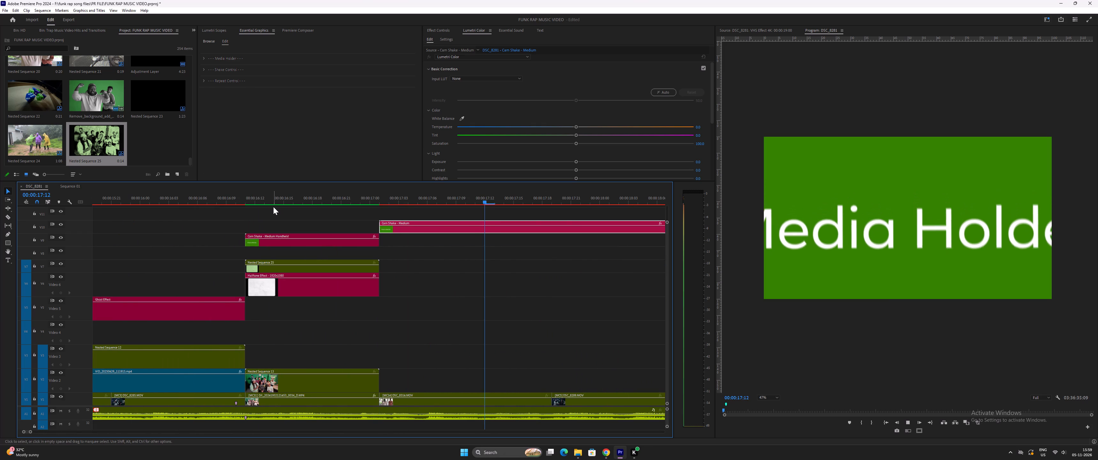
key("space")
key("minus")
left_click(457, 231)
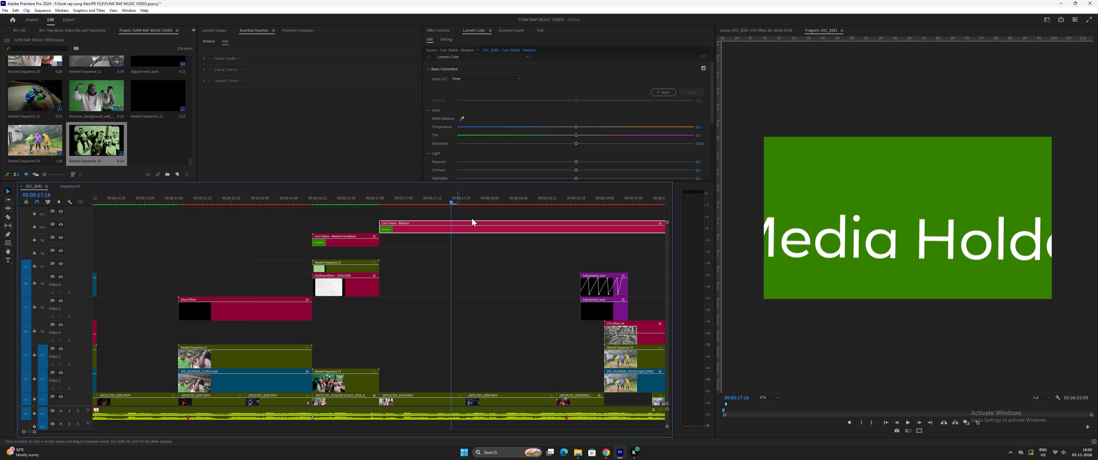
left_click(443, 30)
left_click_drag(525, 77, 512, 80)
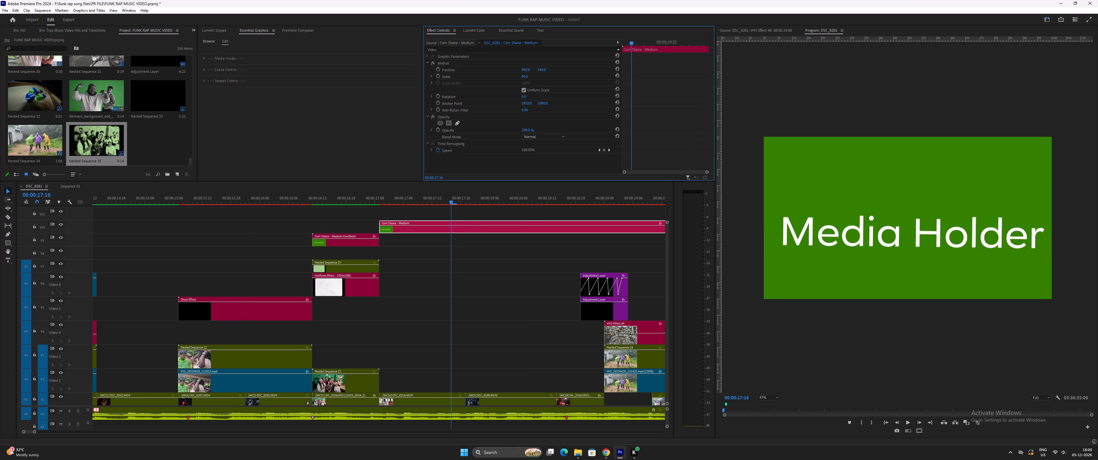
left_click_drag(512, 80, 508, 81)
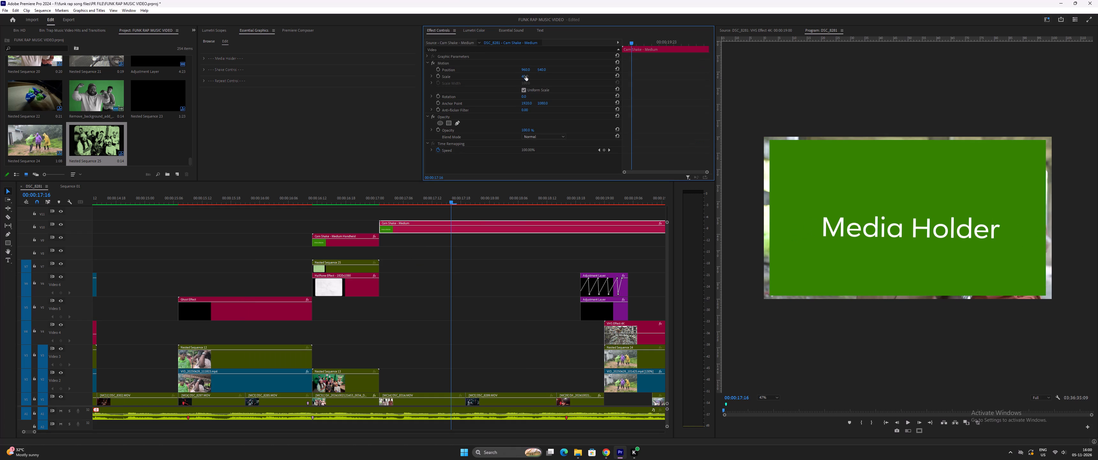
left_click(526, 76)
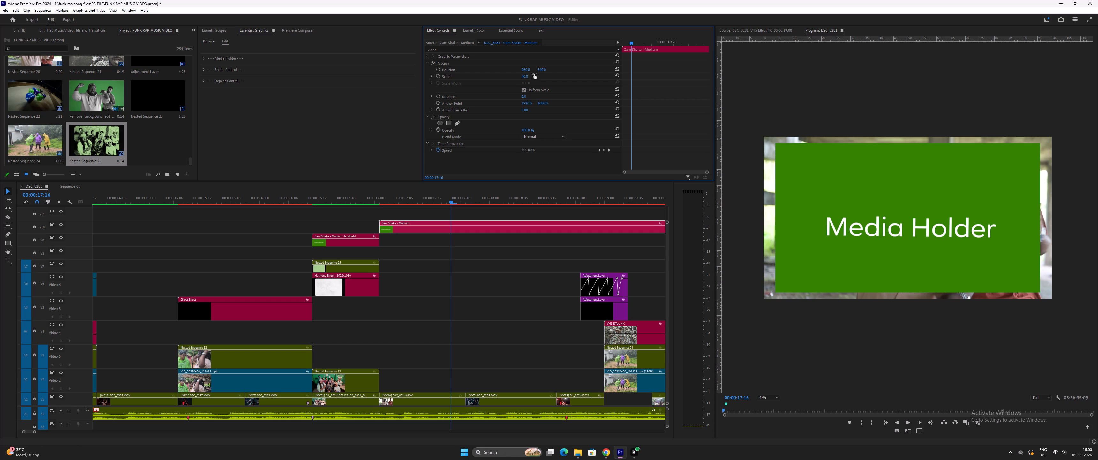
left_click(524, 76)
type("50")
key("Return")
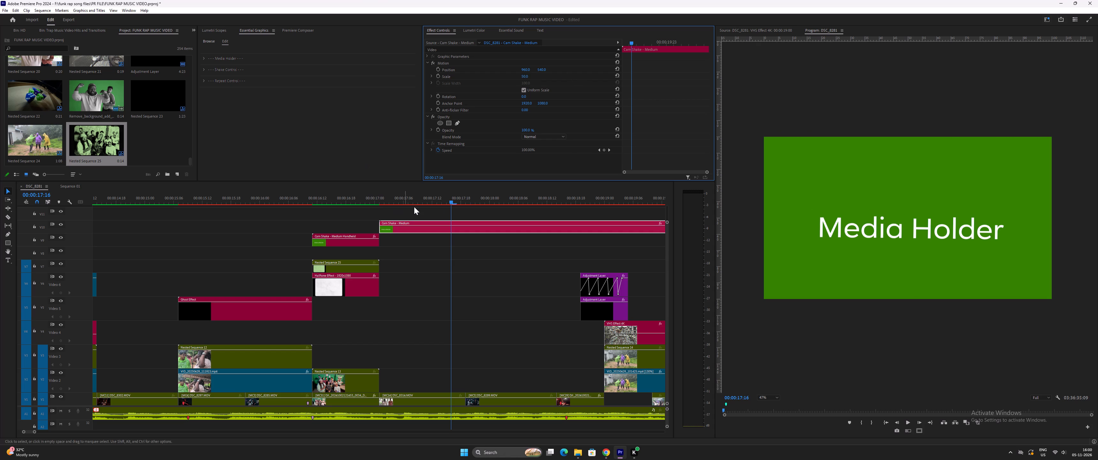
Split the Cam Shake - Medium clip at 00:00:17:19, where the plain shot ends, and delete the remainder.
left_click_drag(455, 204, 464, 205)
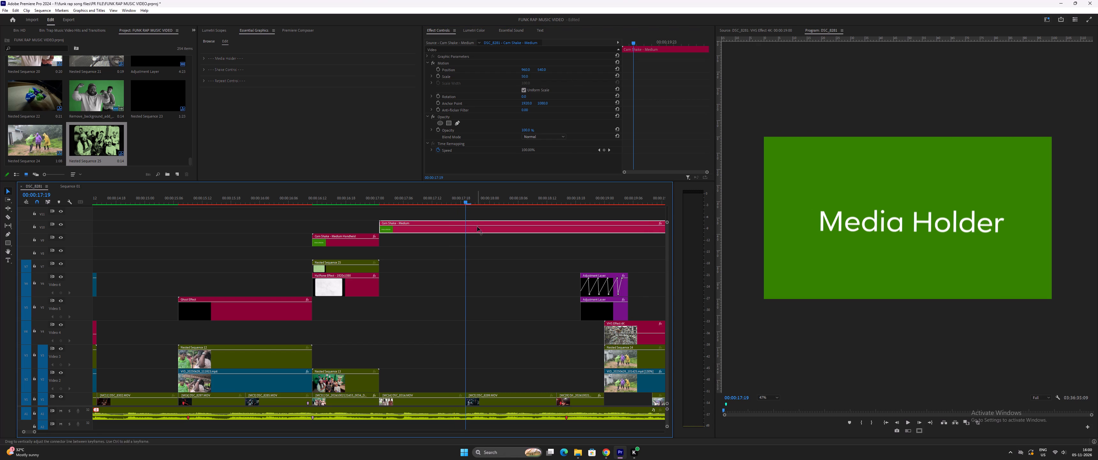
left_click(477, 228)
key("ctrl+bracketleft")
left_click(482, 231)
key("Delete")
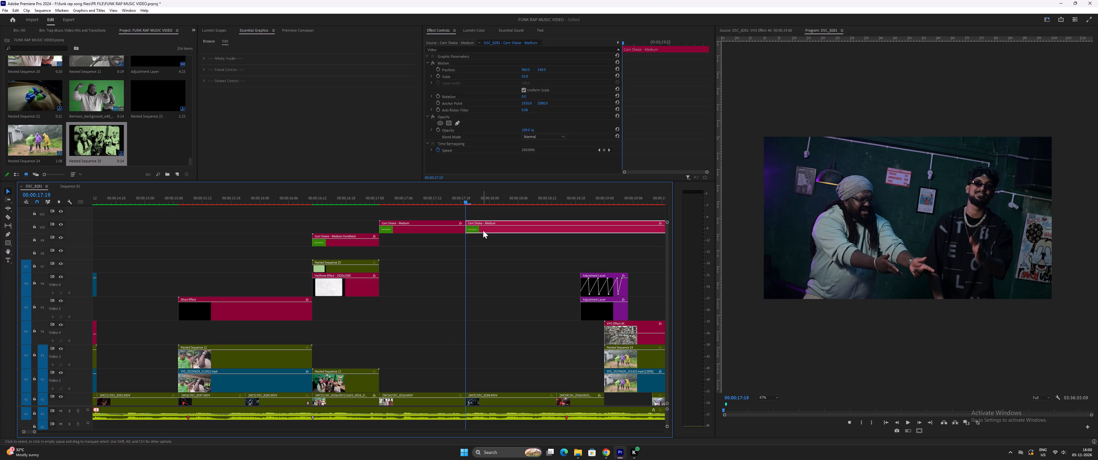
Move the trimmed Cam Shake - Medium clip down to the Video 5 track, keeping it aligned over the plain shot.
key("minus")
left_click(393, 195)
key("equal")
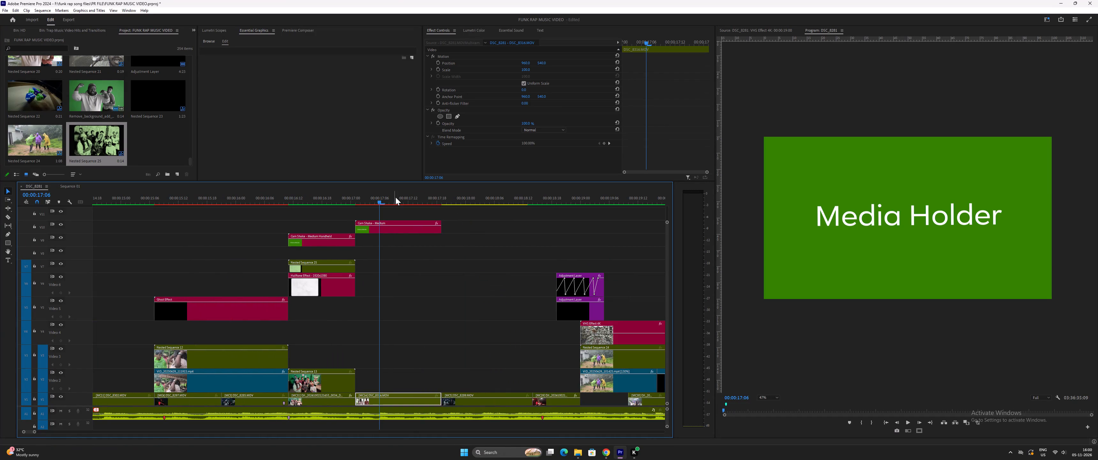
key("equal")
left_click_drag(400, 231, 400, 282)
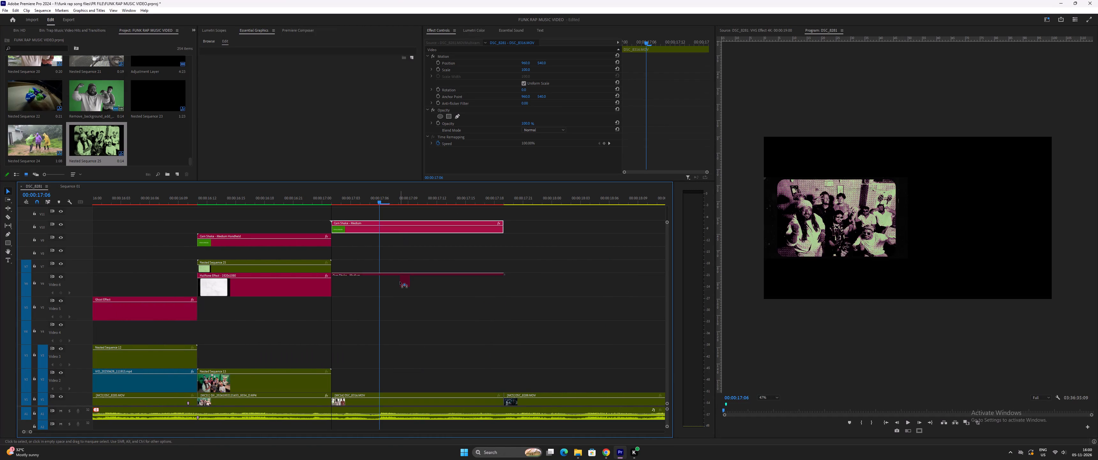
left_click_drag(400, 282, 400, 305)
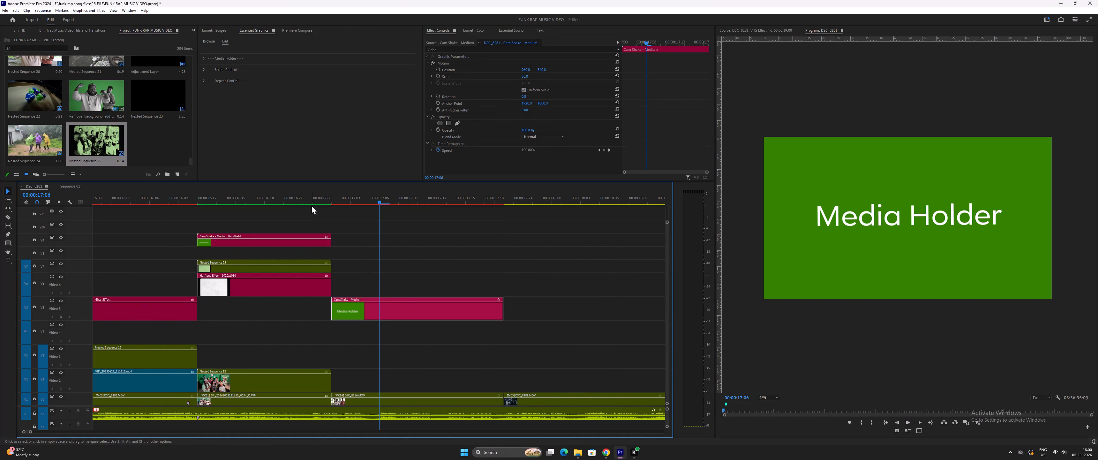
Play through the cam shake section, and duplicate the plain two-man clip onto the track directly above it.
left_click(308, 201)
key("space")
key("space")
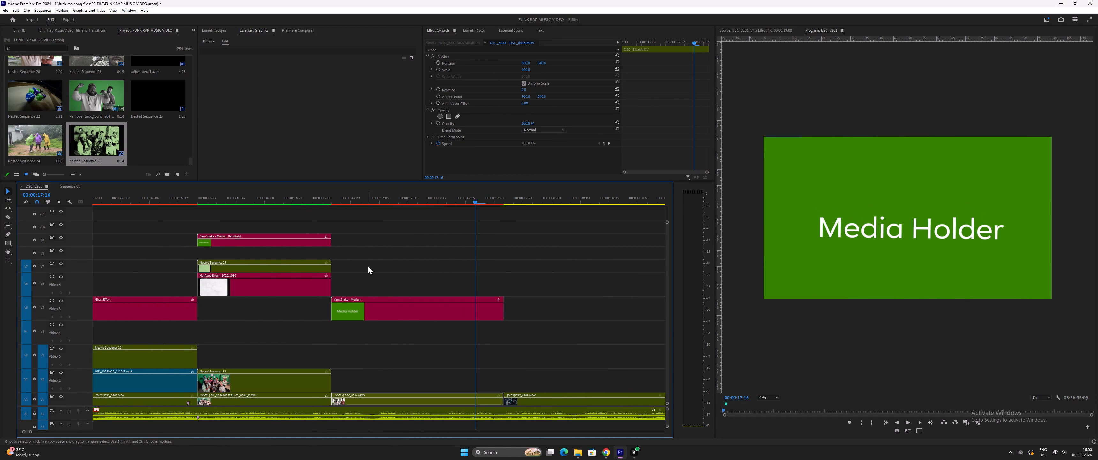
left_click(399, 315)
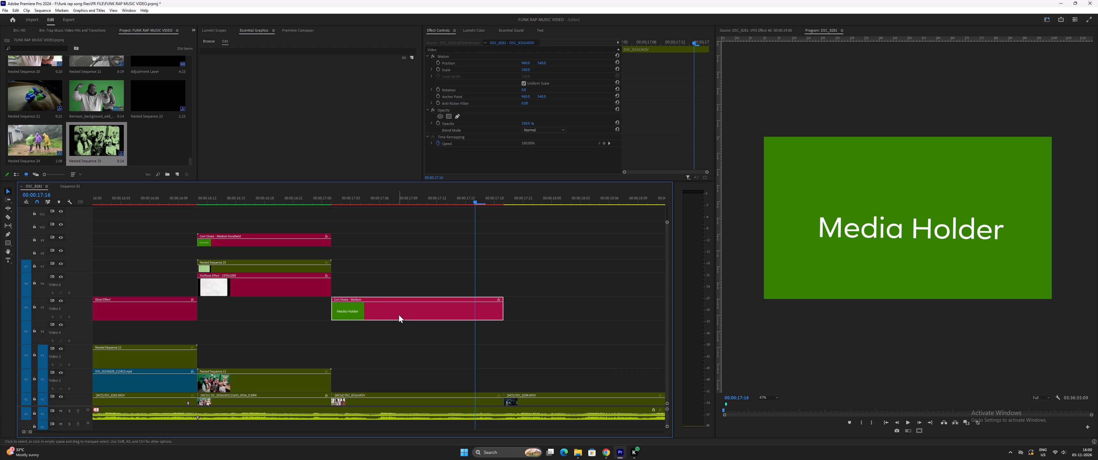
left_click_drag(402, 402, 406, 387, "alt")
left_click(406, 384)
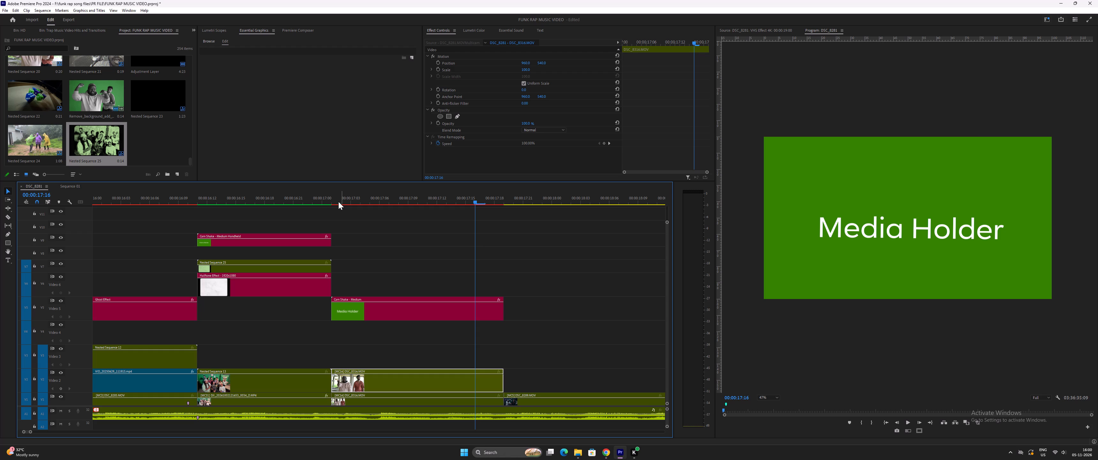
Replay from the end of the green halftone shot through the cam shake section to the red-lit shot at 00:00:18:17.
left_click(361, 200)
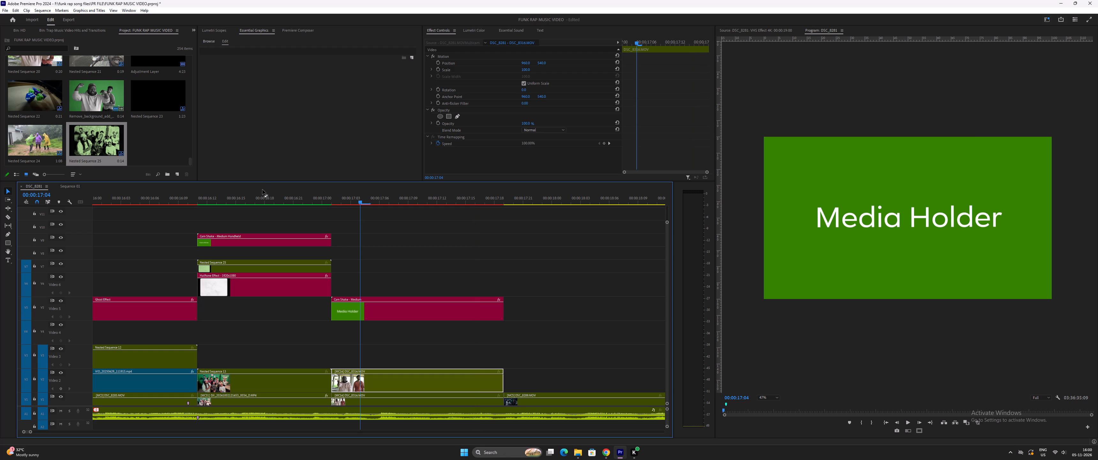
left_click(286, 194)
key("space")
key("space")
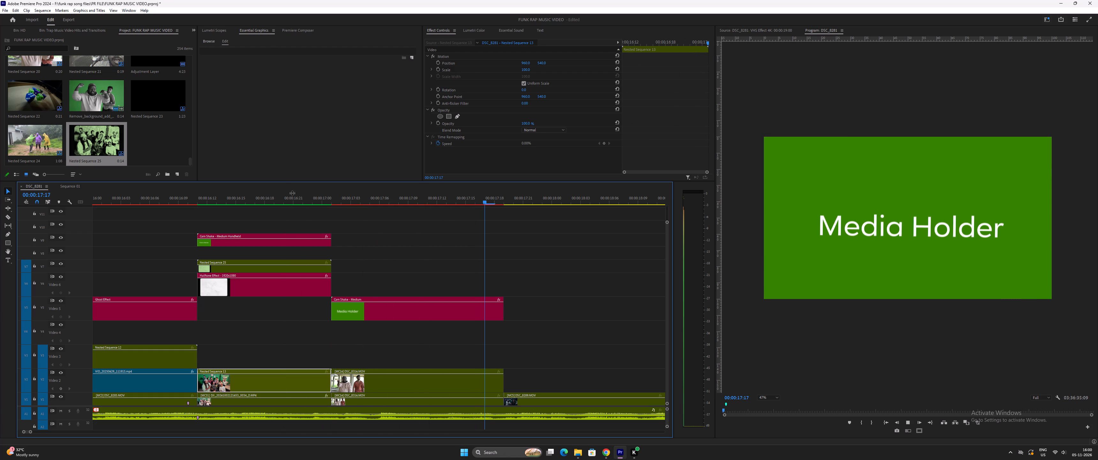
left_click(405, 384)
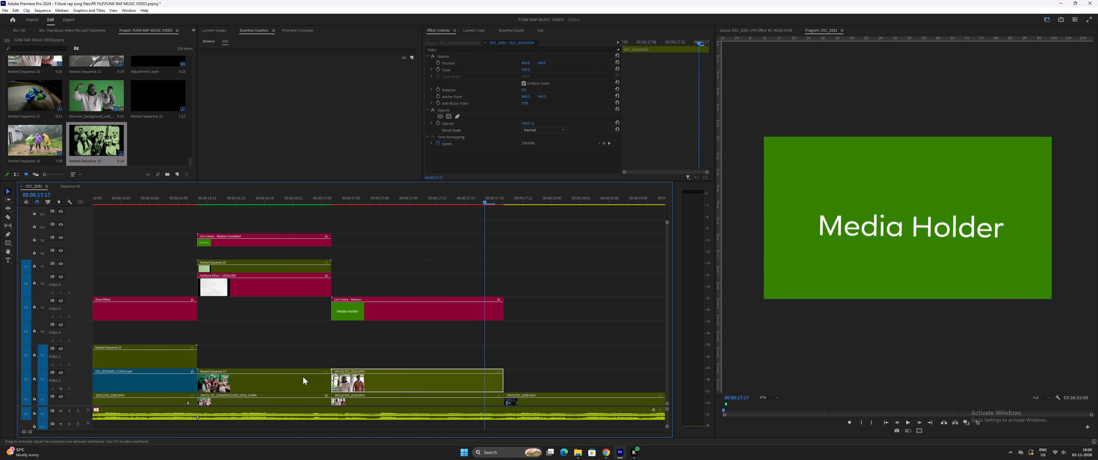
left_click(371, 382)
left_click(325, 189)
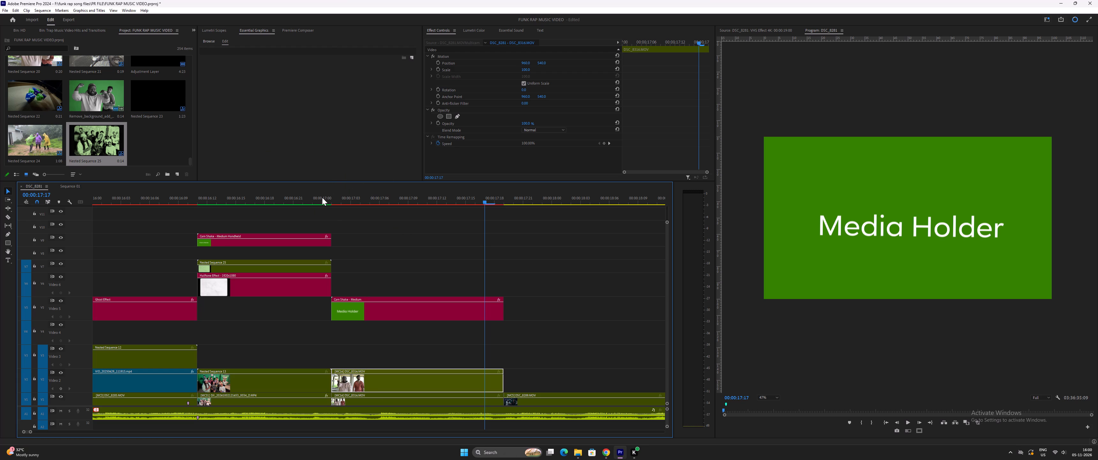
left_click(322, 197)
key("space")
key("space")
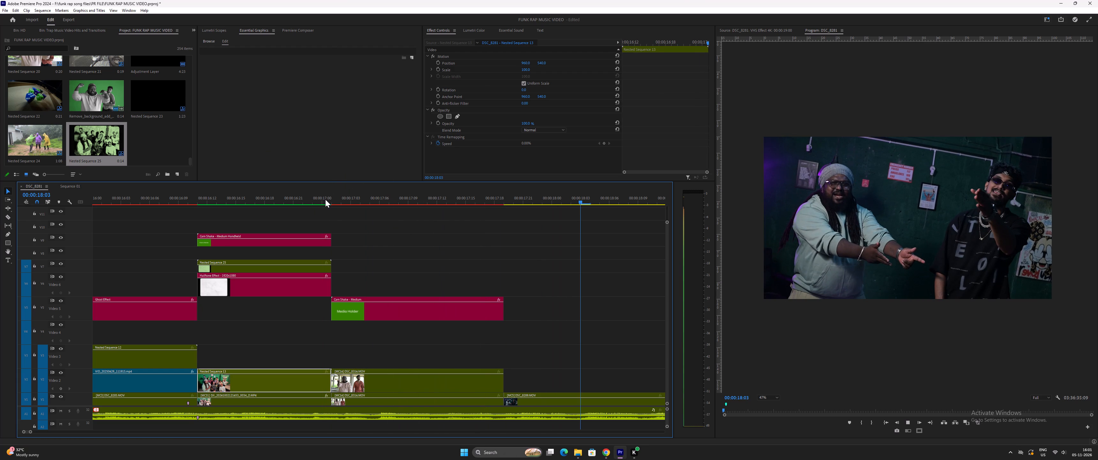
key("space")
key("space")
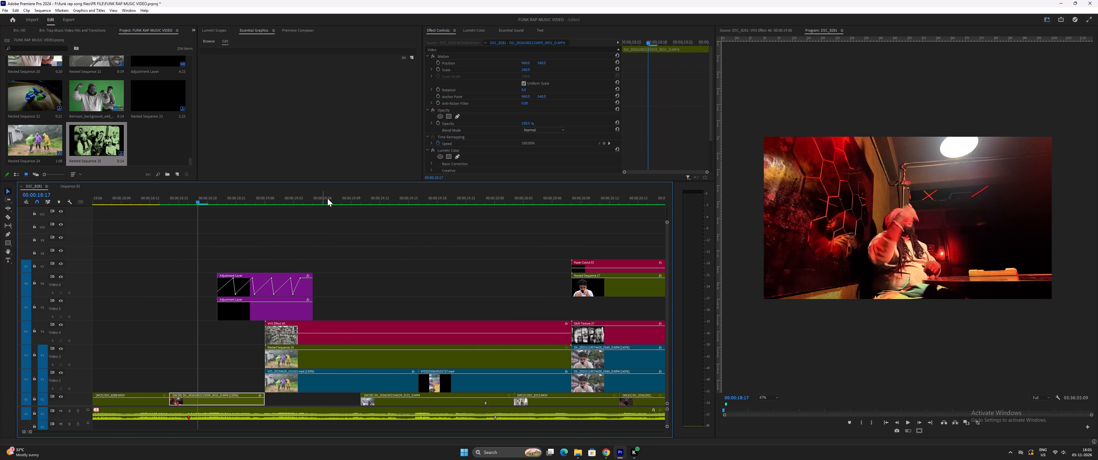
Survey the whole sequence and examine the effects applied to the red-lit clip at 00:00:18:17.
key("minus")
key("minus")
key("minus")
key("minus")
key("minus")
key("minus")
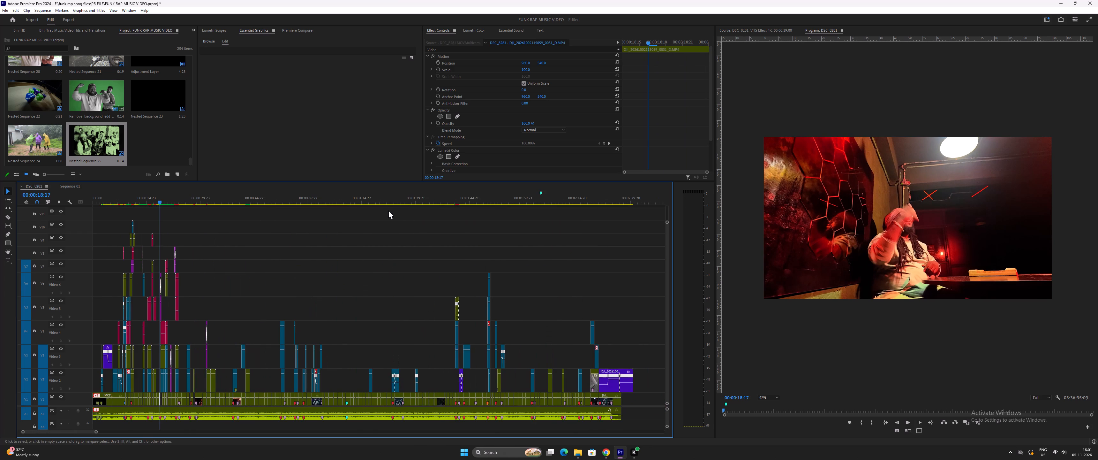
key("minus")
key("minus")
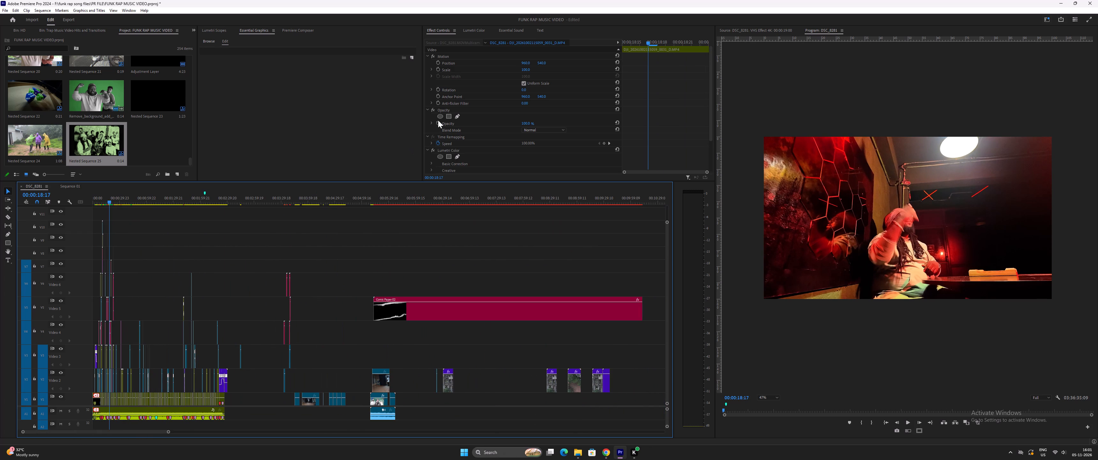
scroll(447, 145, "down", 10)
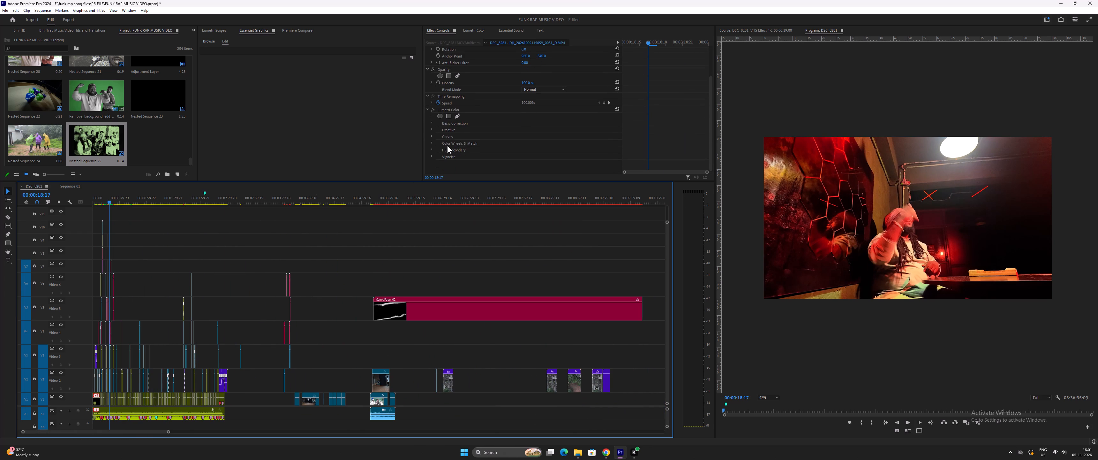
scroll(447, 145, "up", 3)
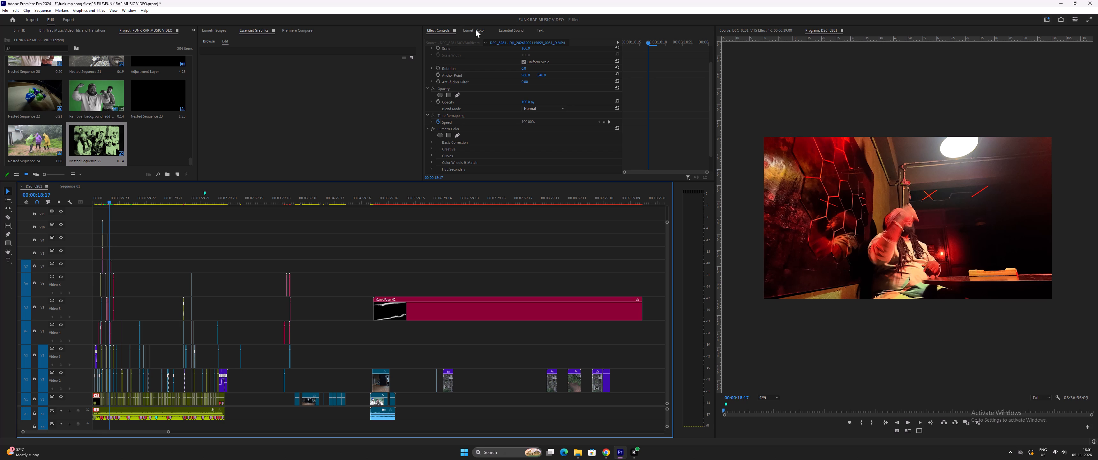
Browse the camera shake templates and place Cam Shake - Zoom on an empty upper track above the long torn-paper clip.
left_click(207, 43)
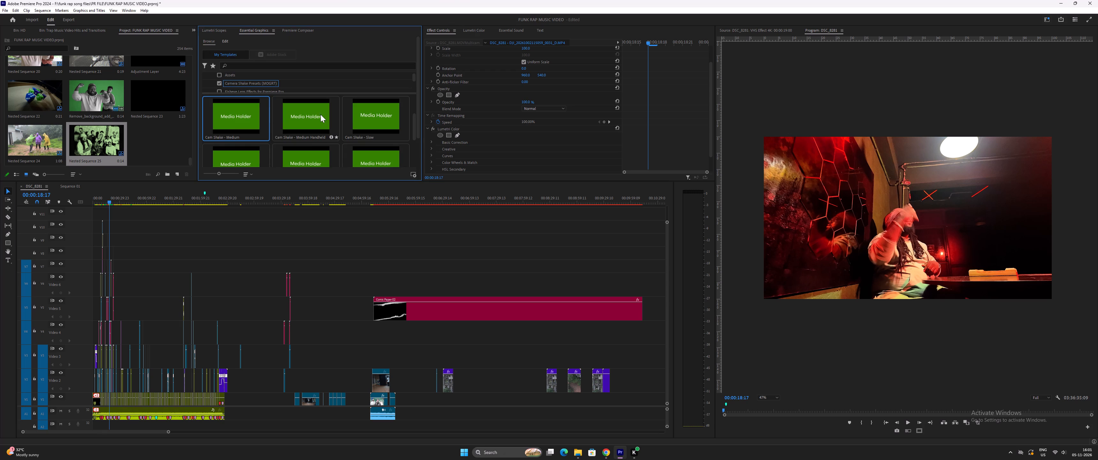
scroll(314, 114, "up", 18)
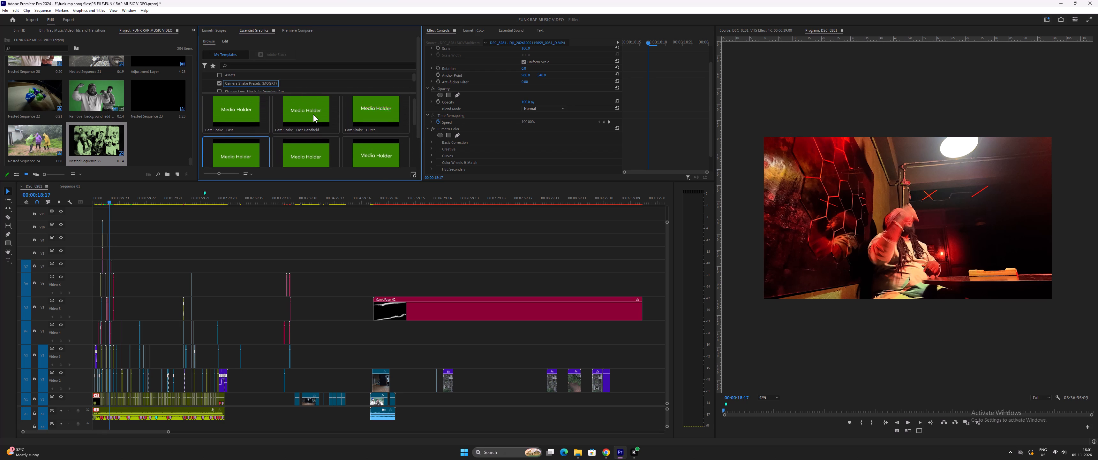
scroll(313, 114, "up", 10)
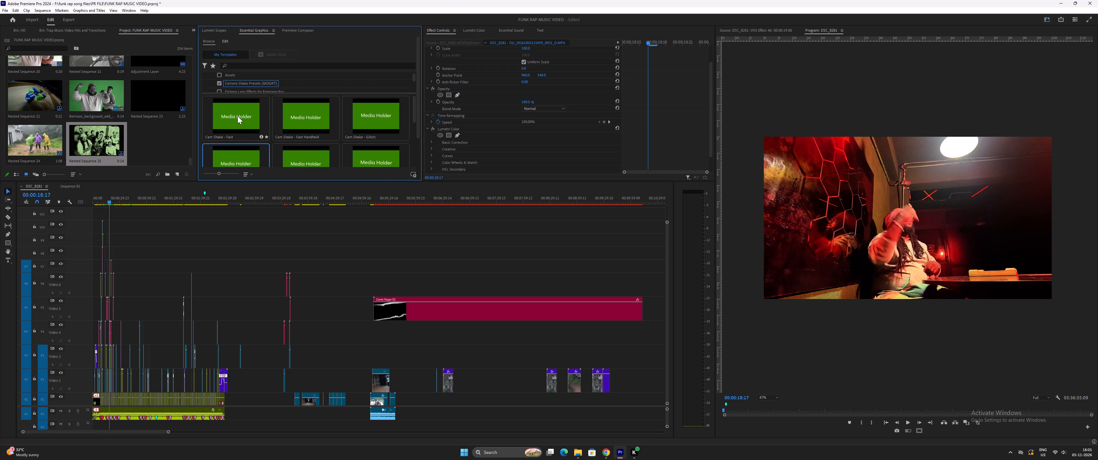
scroll(310, 129, "down", 7)
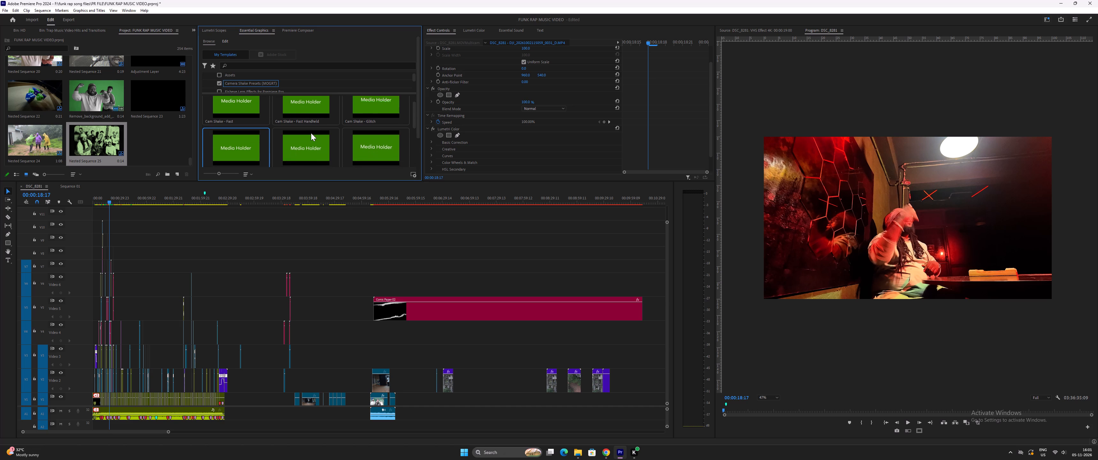
scroll(311, 133, "down", 14)
scroll(311, 133, "down", 16)
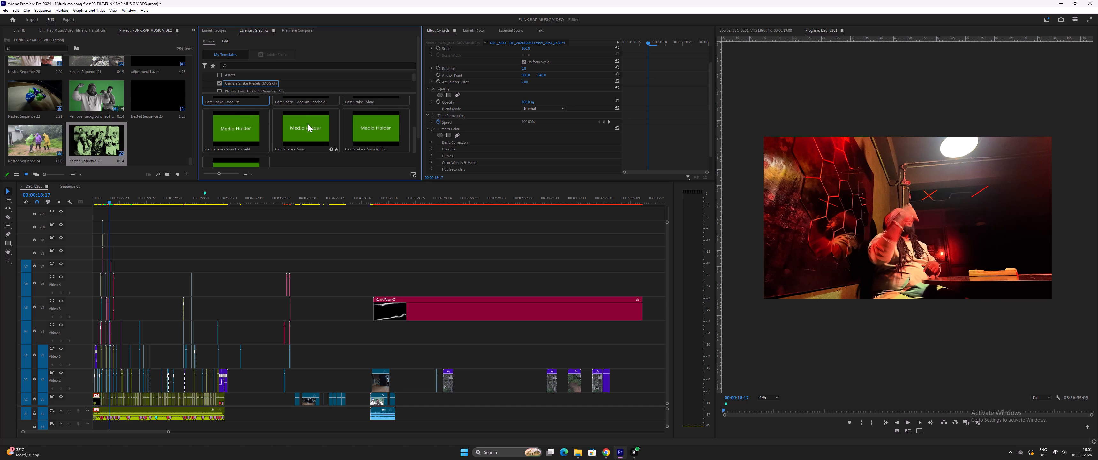
left_click_drag(305, 126, 421, 203)
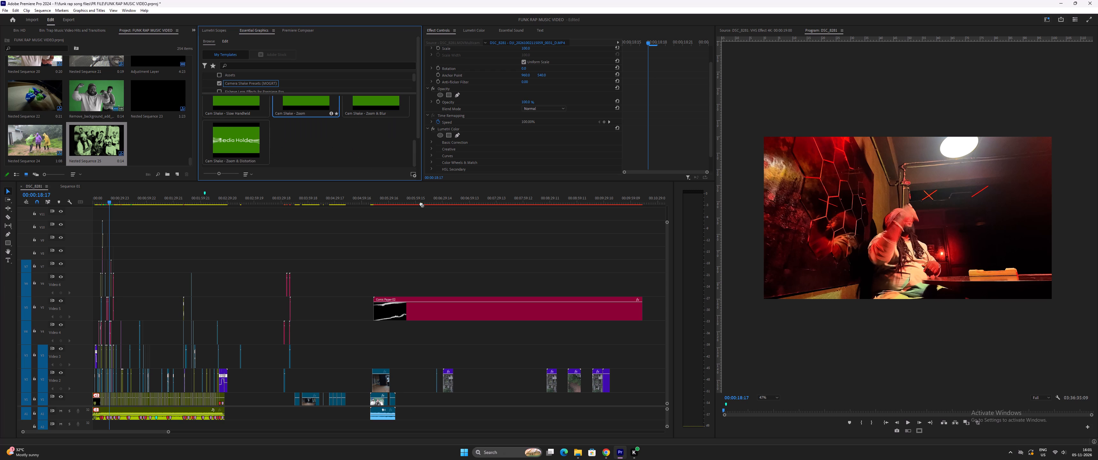
left_click_drag(421, 203, 373, 249)
Trim the end of the new Cam Shake - Zoom clip, leaving only a short opening piece.
key("minus")
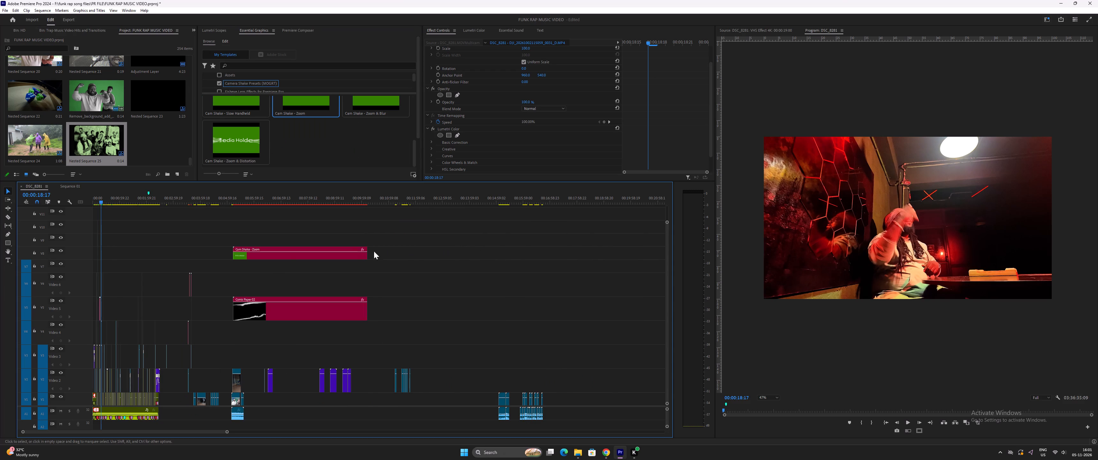
left_click_drag(367, 257, 237, 250)
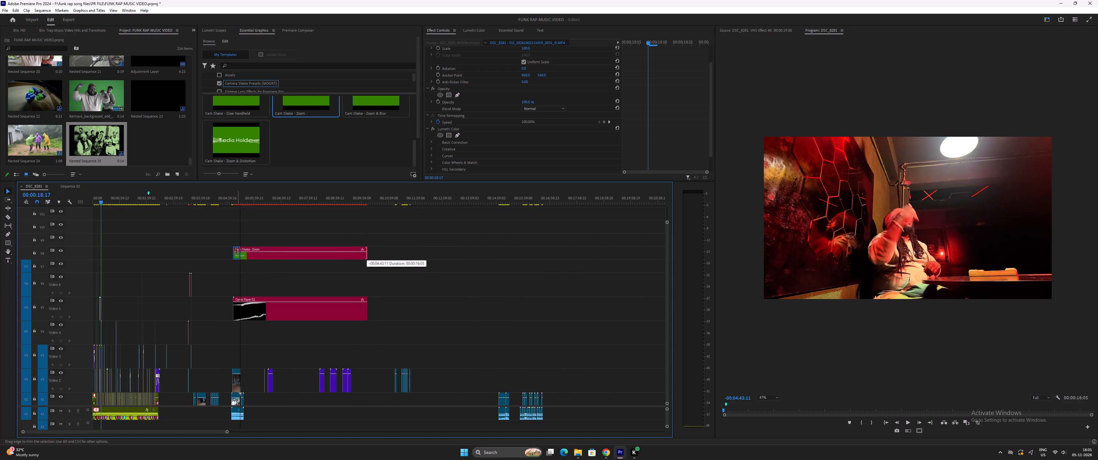
left_click_drag(237, 250, 236, 250)
Move the Cam Shake - Zoom clip to an empty track above the plain two-man shot, starting at 00:00:17:01.
left_click_drag(235, 256, 84, 242)
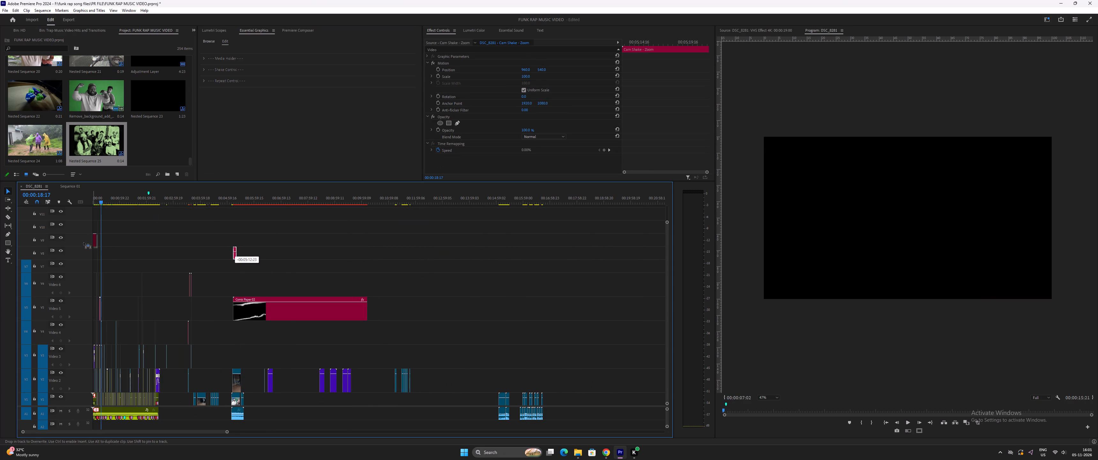
key("equal")
left_click_drag(84, 242, 592, 253)
key("equal")
key("equal")
key("equal")
key("equal")
key("equal")
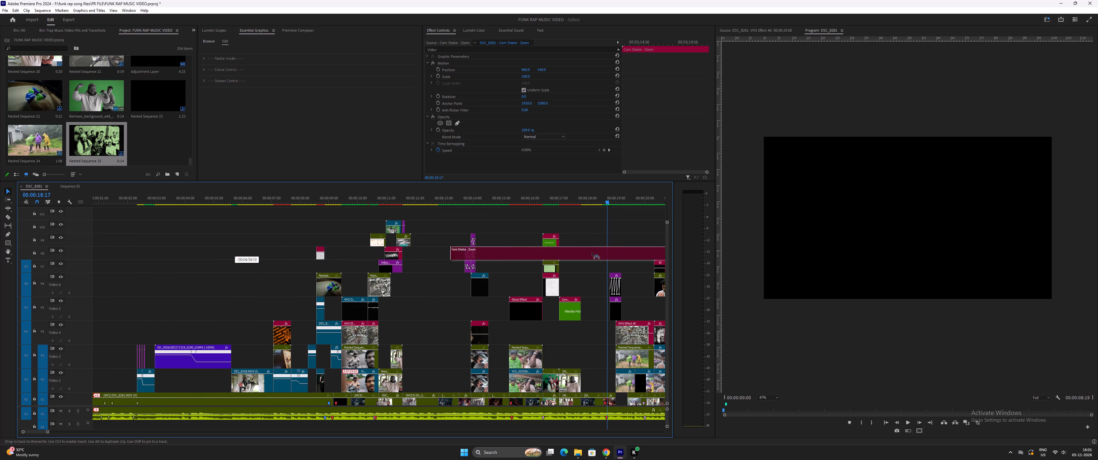
left_click_drag(592, 253, 406, 208)
key("minus")
key("equal")
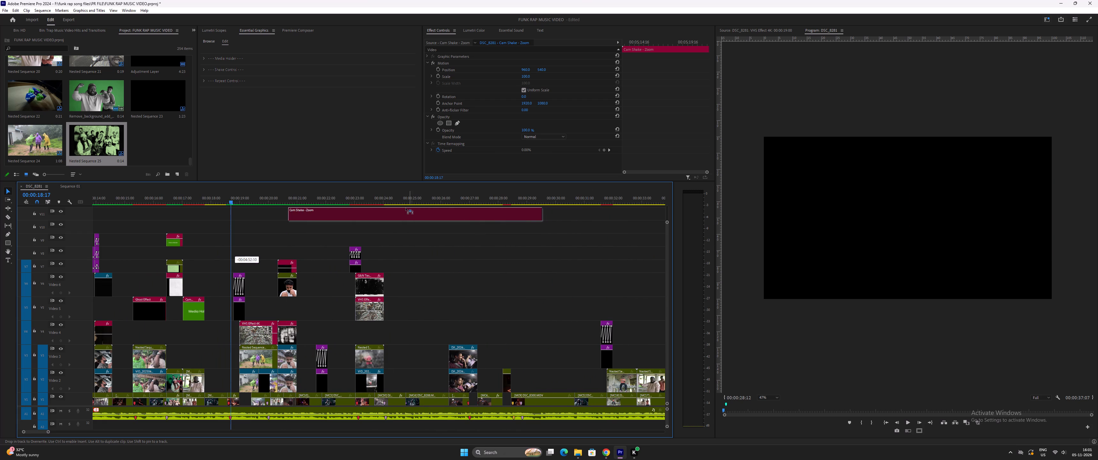
left_click_drag(406, 208, 303, 221)
Trim the end of the Cam Shake - Zoom clip to match the end of the plain two-man shot.
left_click_drag(435, 231, 316, 222)
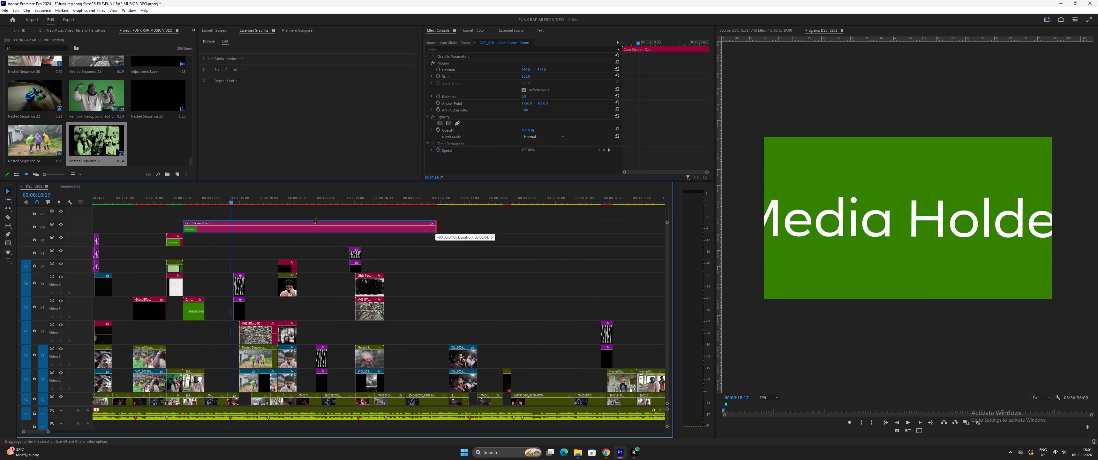
left_click_drag(316, 222, 204, 226)
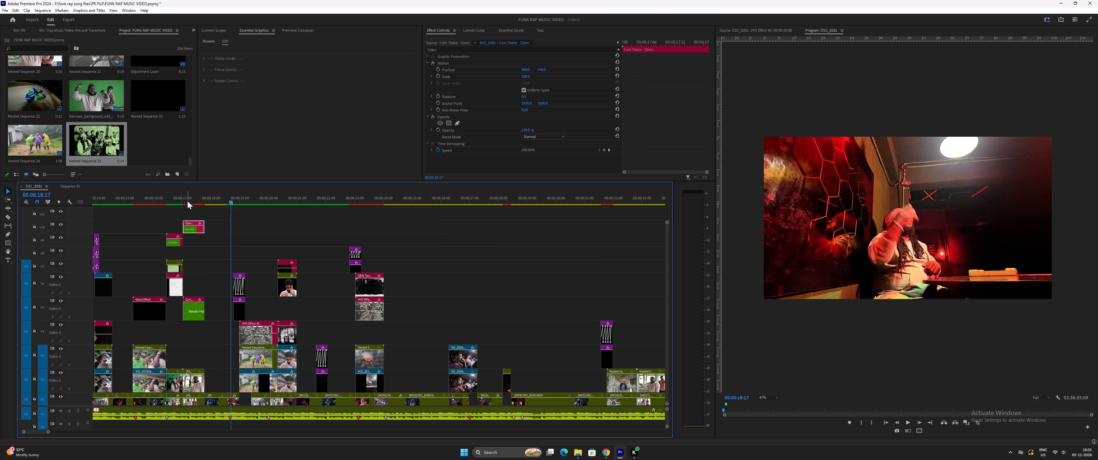
left_click(187, 201)
key("equal")
key("equal")
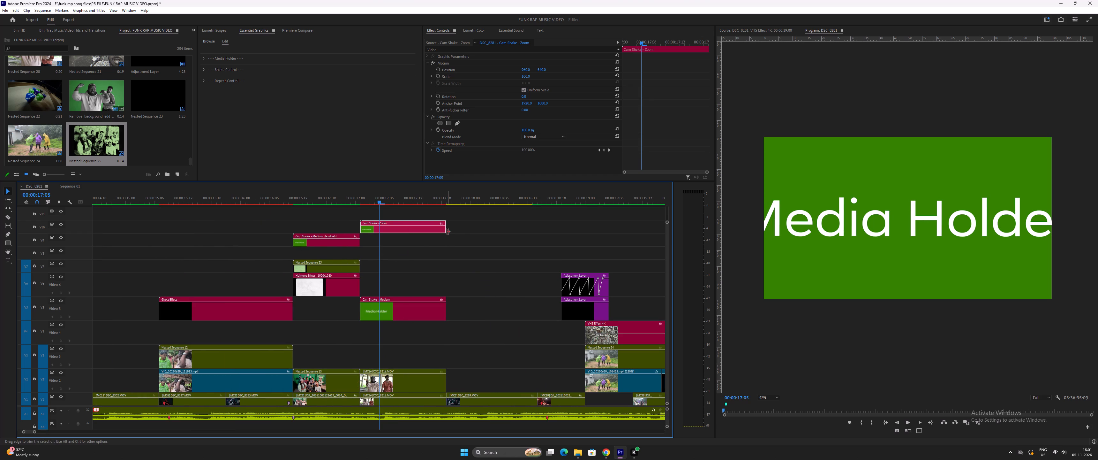
left_click(447, 232)
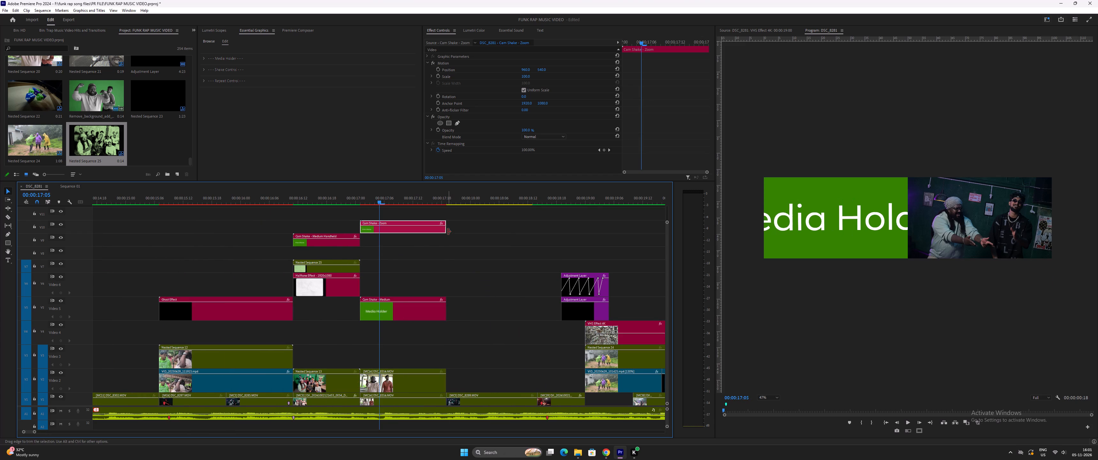
Set the Cam Shake - Zoom clip's Scale to 50.
left_click(396, 229)
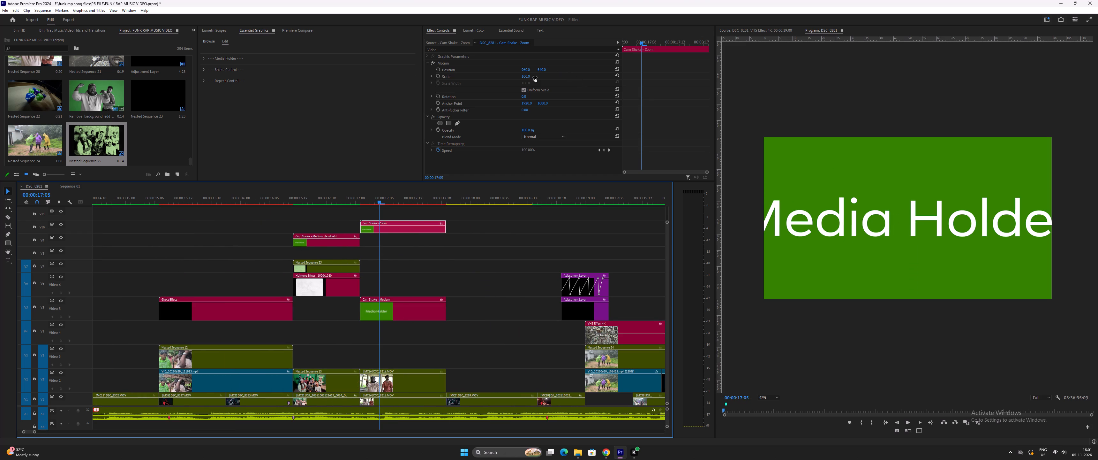
left_click(526, 78)
type("50")
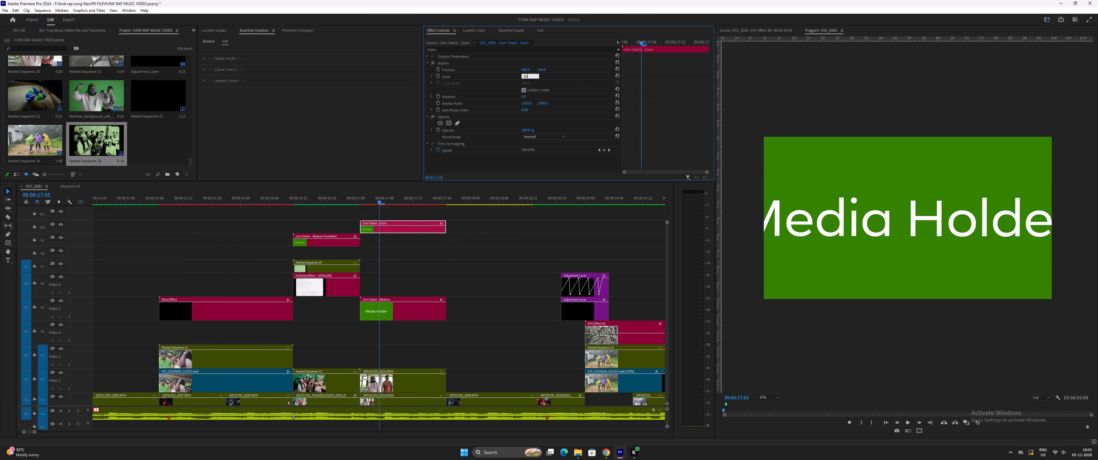
key("Return")
Play through the Cam Shake - Zoom section and compare the clip with Cam Shake - Medium at 00:00:17:05.
key("space")
key("space")
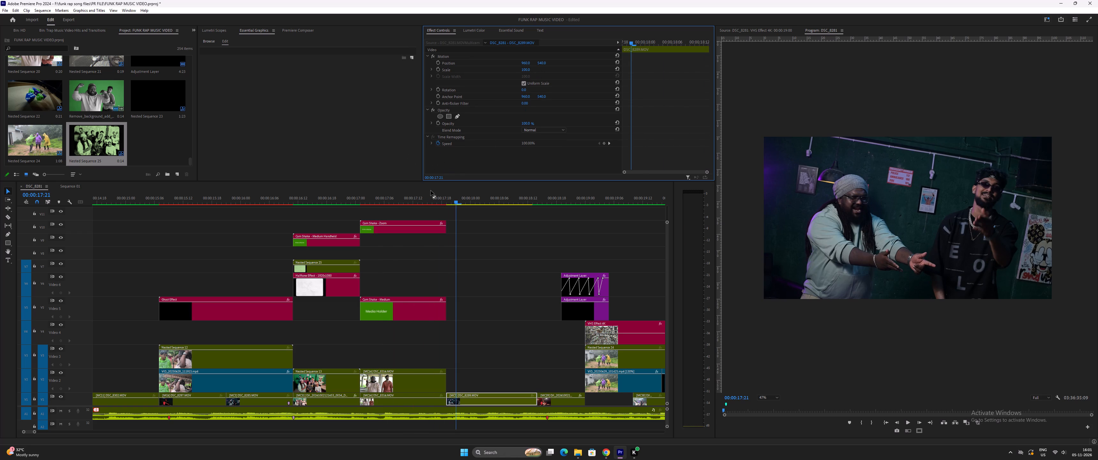
left_click_drag(353, 198, 350, 199)
key("space")
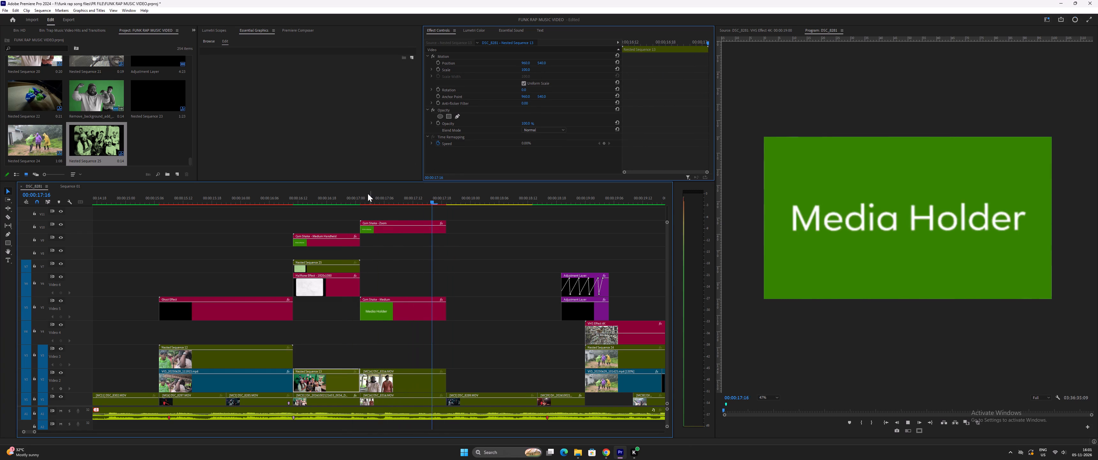
key("space")
left_click(380, 199)
left_click(385, 229)
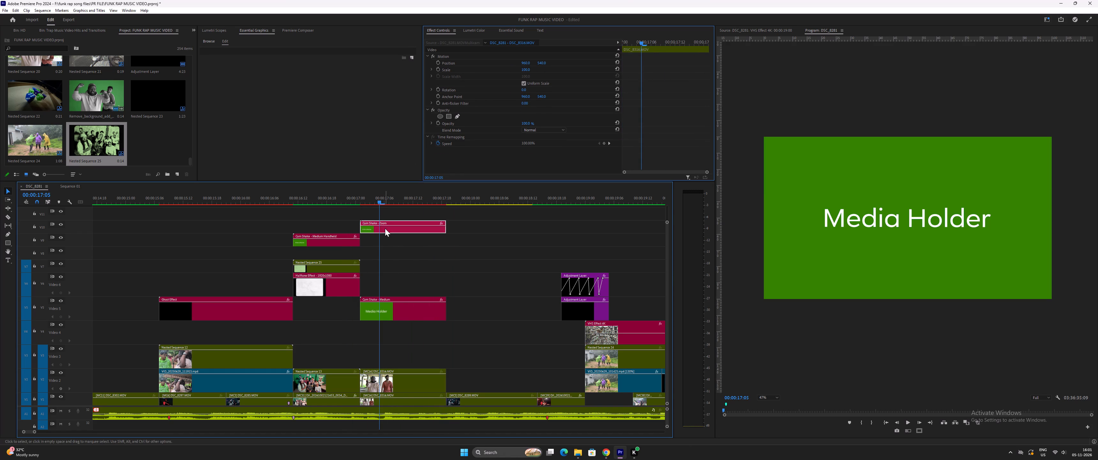
left_click(395, 315)
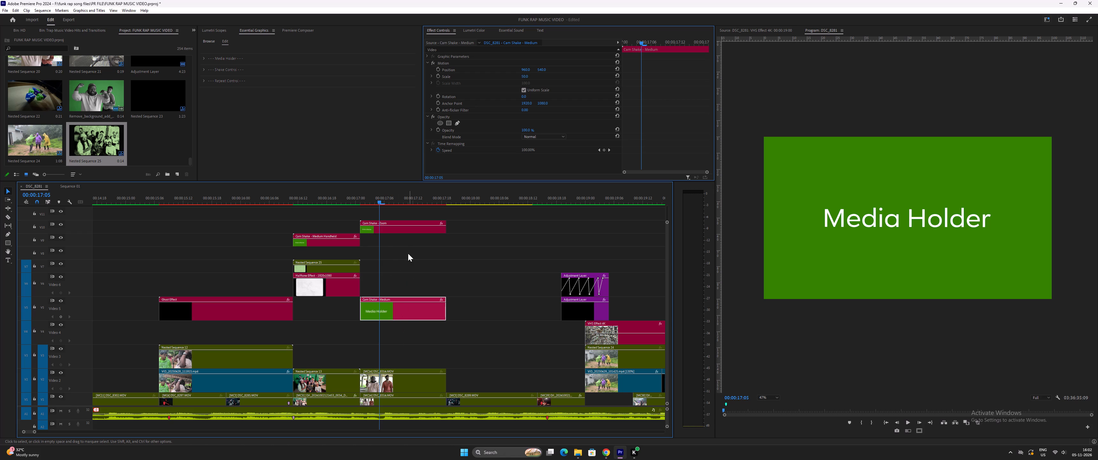
Move the Cam Shake - Zoom clip one track down and further along, ending where the yellow-raincoat effect clips begin.
left_click_drag(405, 232, 542, 236)
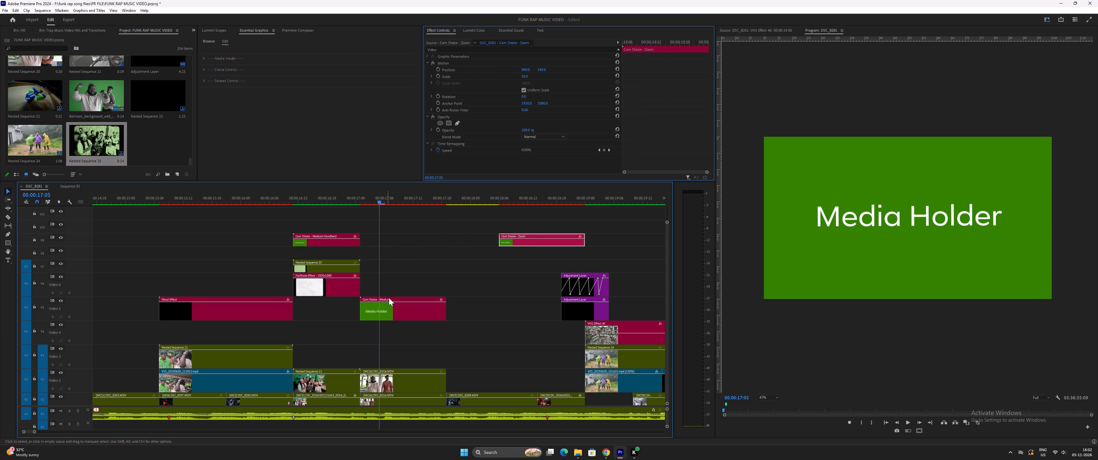
Nest the plain two-man clip under Cam Shake - Medium, keeping the suggested sequence name.
left_click(390, 312)
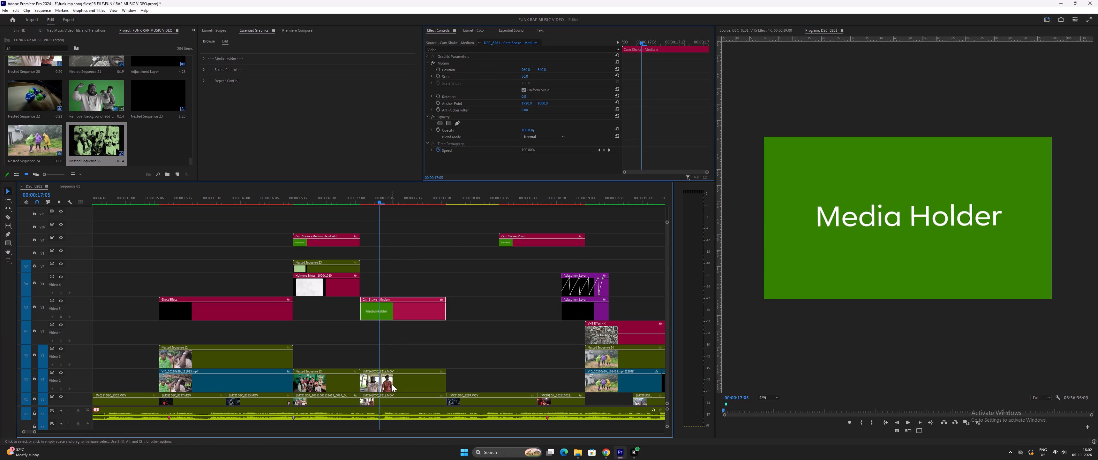
left_click(392, 384)
right_click(392, 384)
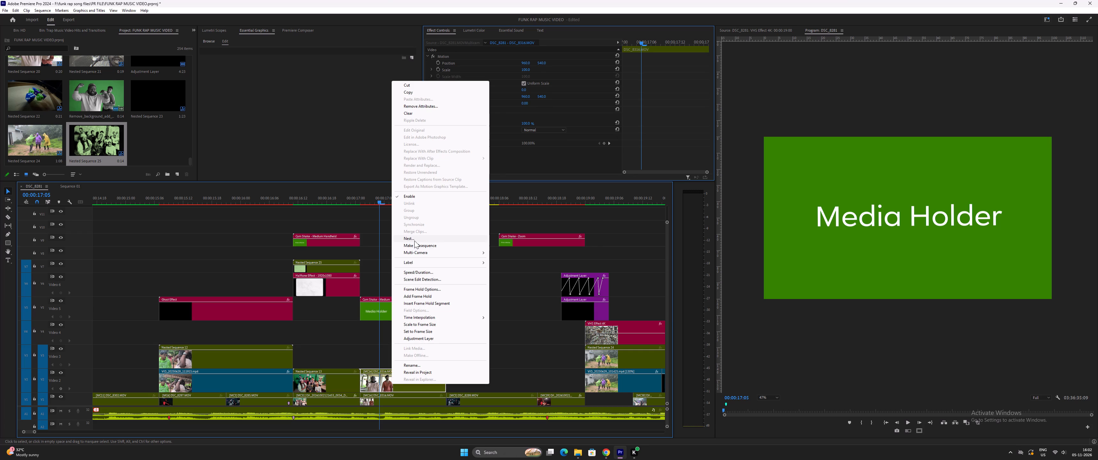
left_click(415, 239)
left_click(544, 232)
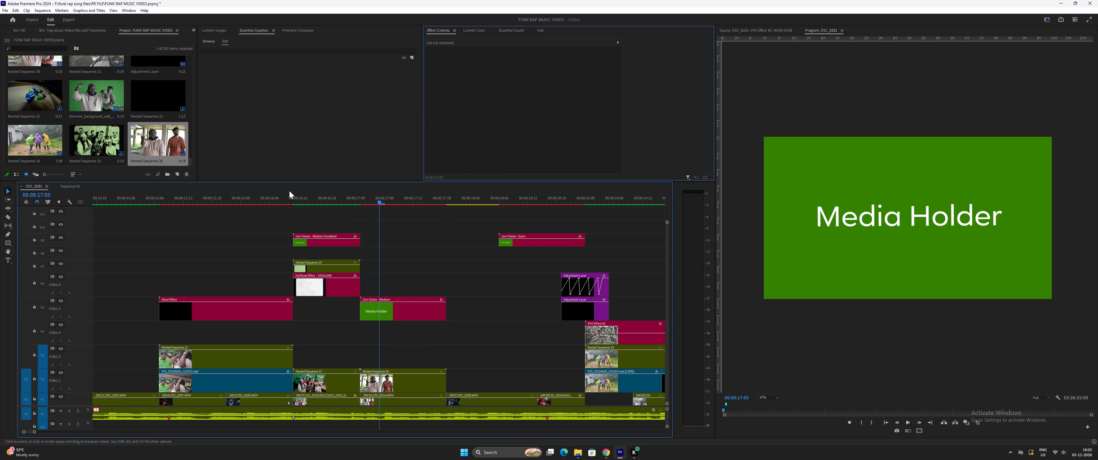
Fill the Cam Shake - Medium clip's media holder with the newly nested two-man sequence.
left_click(387, 309)
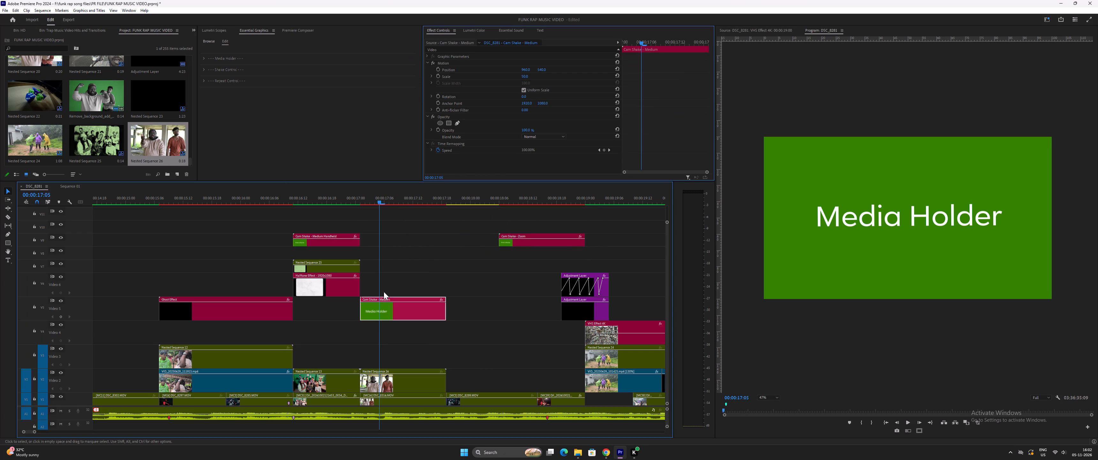
left_click(204, 58)
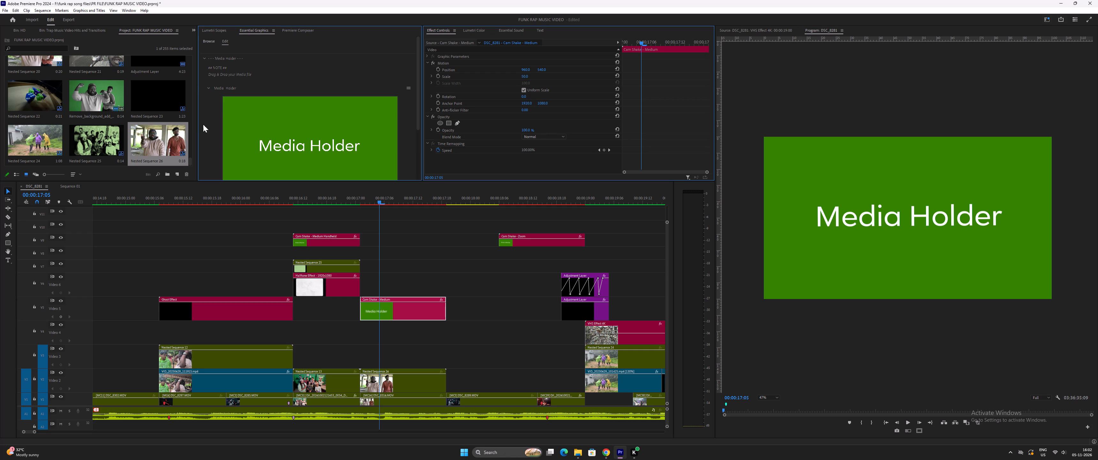
left_click_drag(151, 149, 307, 142)
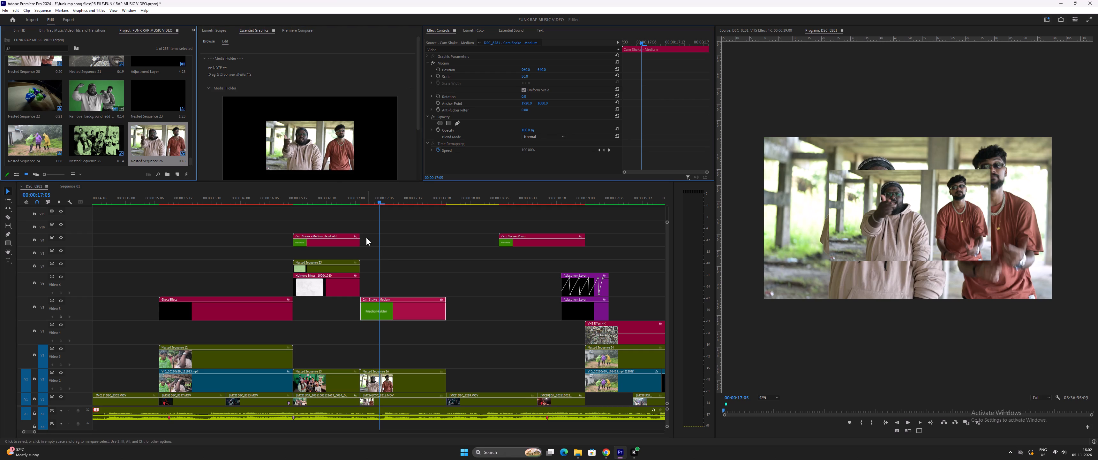
Set the scale of the media inside the Cam Shake - Medium template to 400%.
scroll(317, 149, "down", 8)
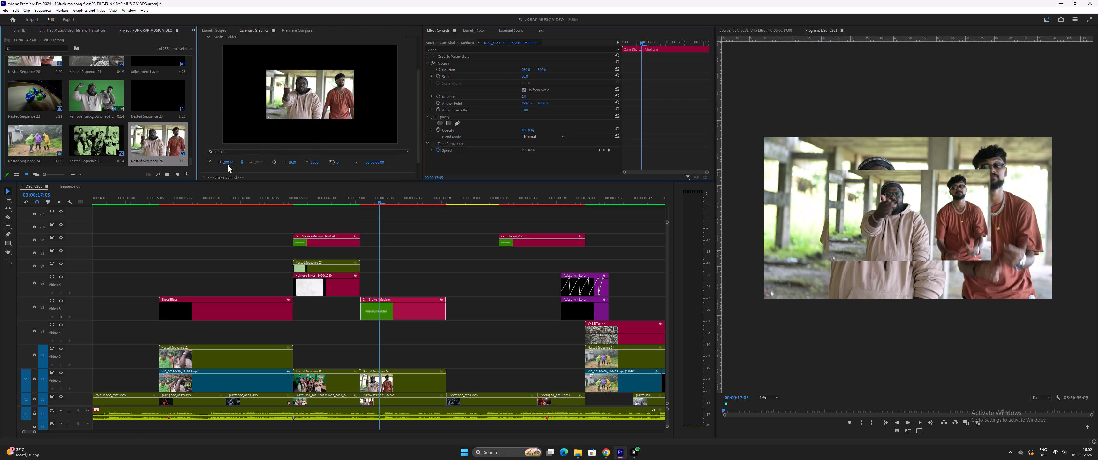
left_click(228, 162)
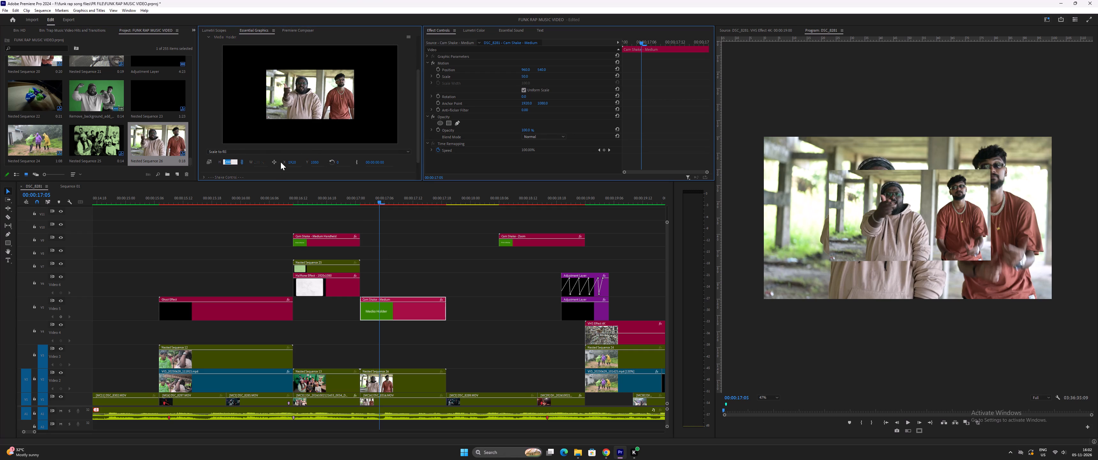
type("400")
key("Return")
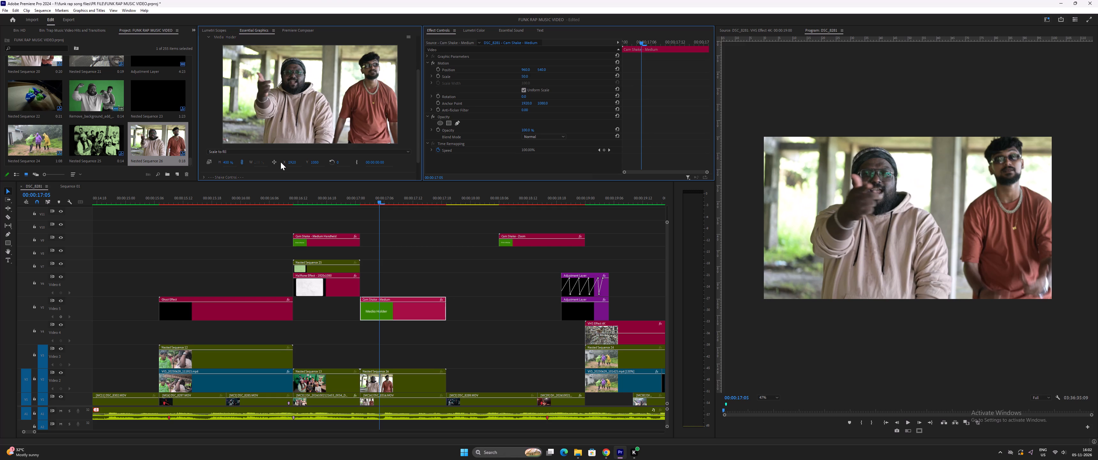
Replay the filled Cam Shake - Medium shot, return to its start at 00:00:17:01 and select the template clip.
left_click(350, 195)
key("space")
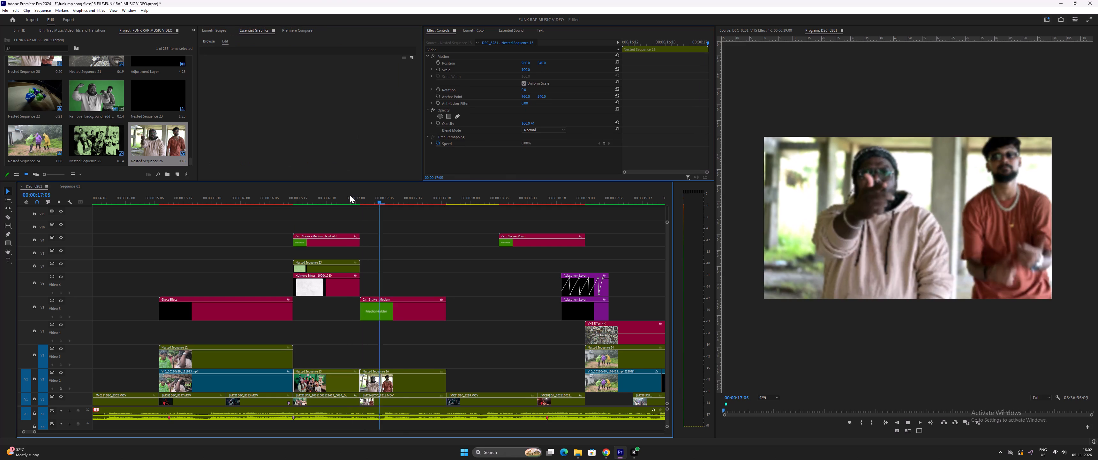
key("space")
left_click(355, 198)
key("space")
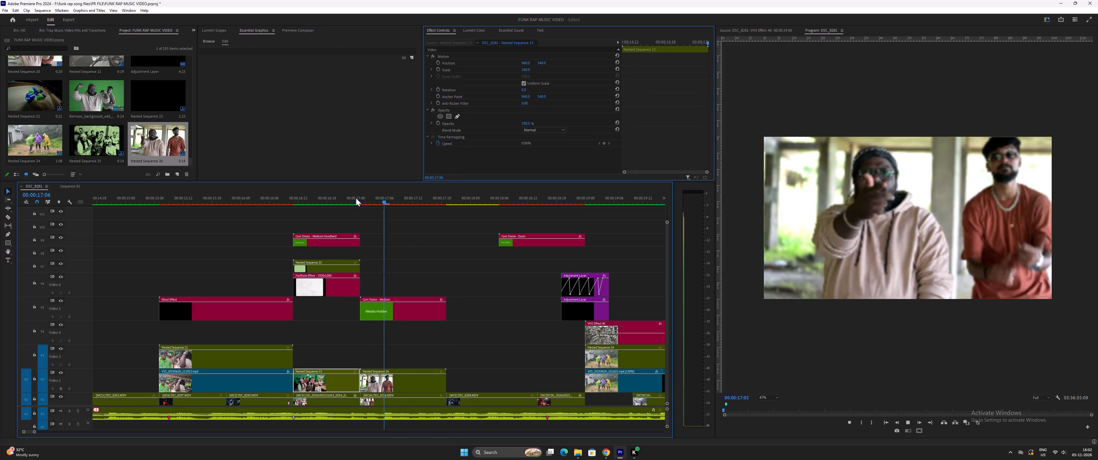
key("space")
left_click(363, 200)
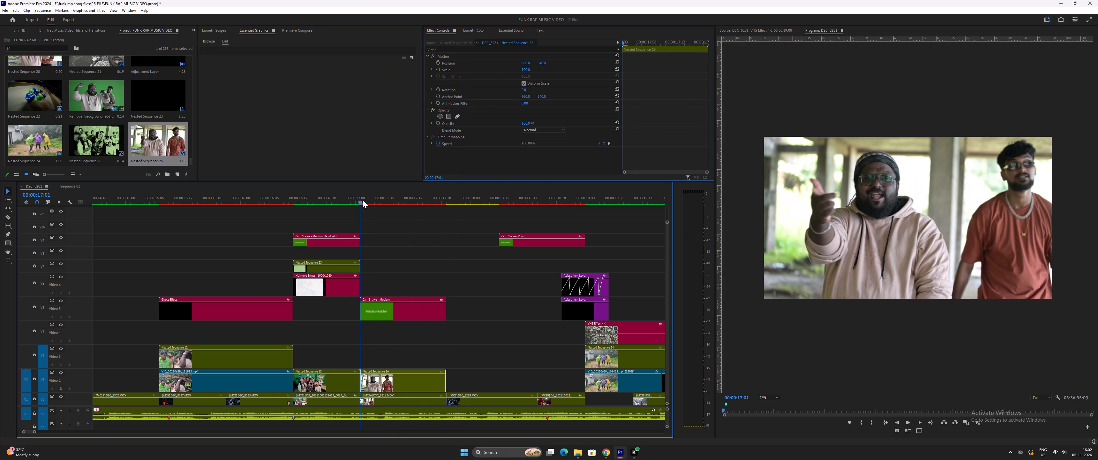
left_click(387, 309)
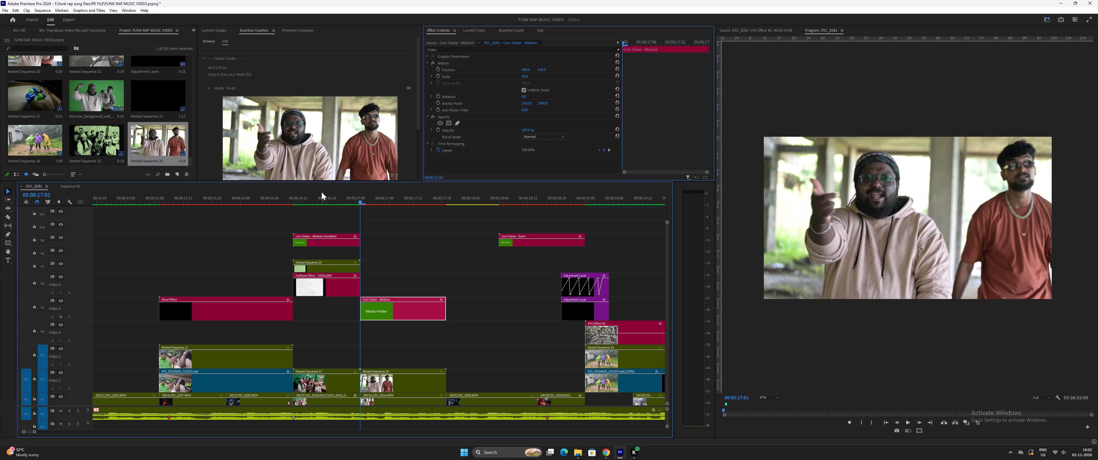
Review the Cam Shake - Medium clip's media settings and replay its shot from just before 00:00:17:01.
scroll(276, 127, "down", 6)
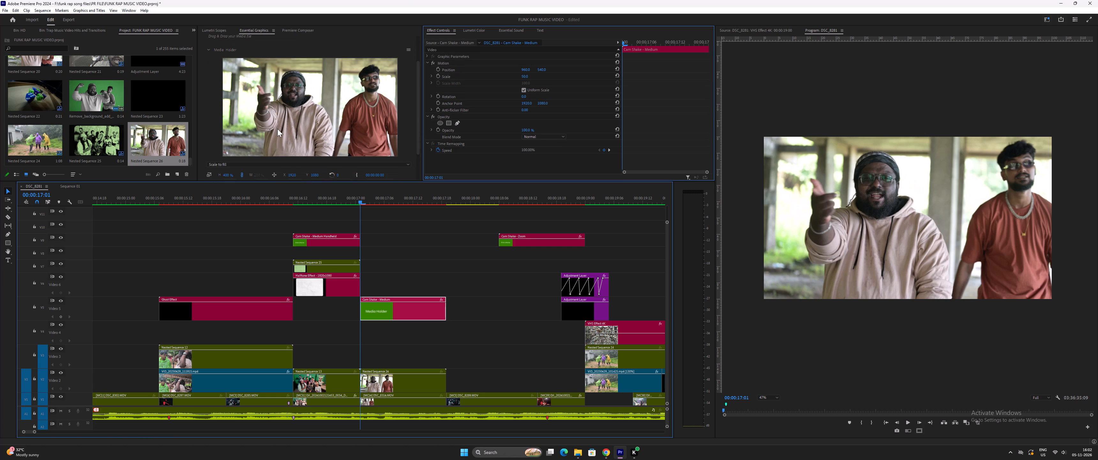
scroll(267, 146, "down", 5)
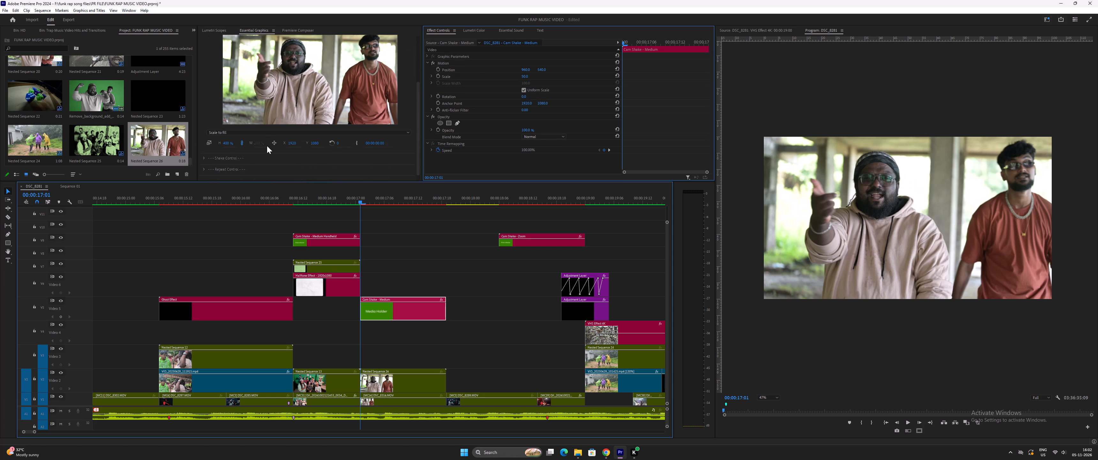
scroll(267, 146, "down", 1)
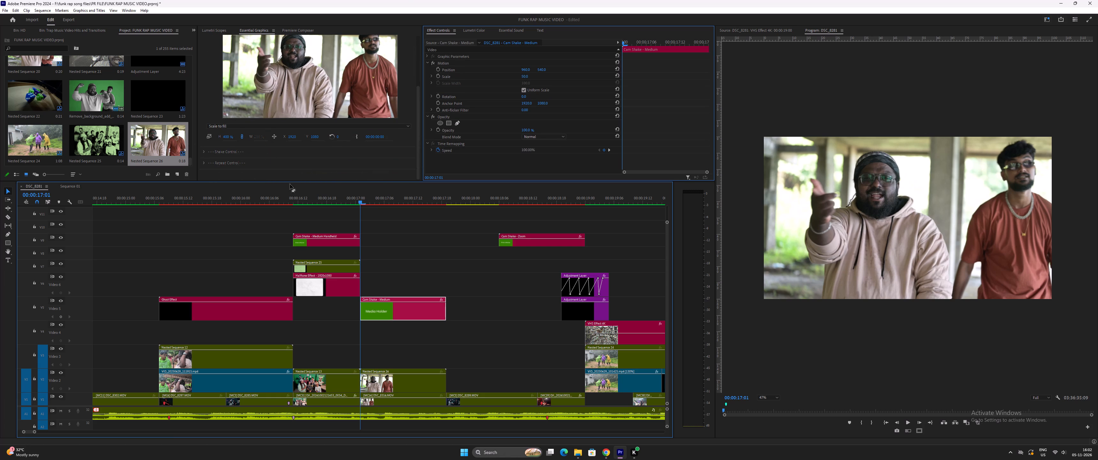
left_click_drag(364, 203, 408, 211)
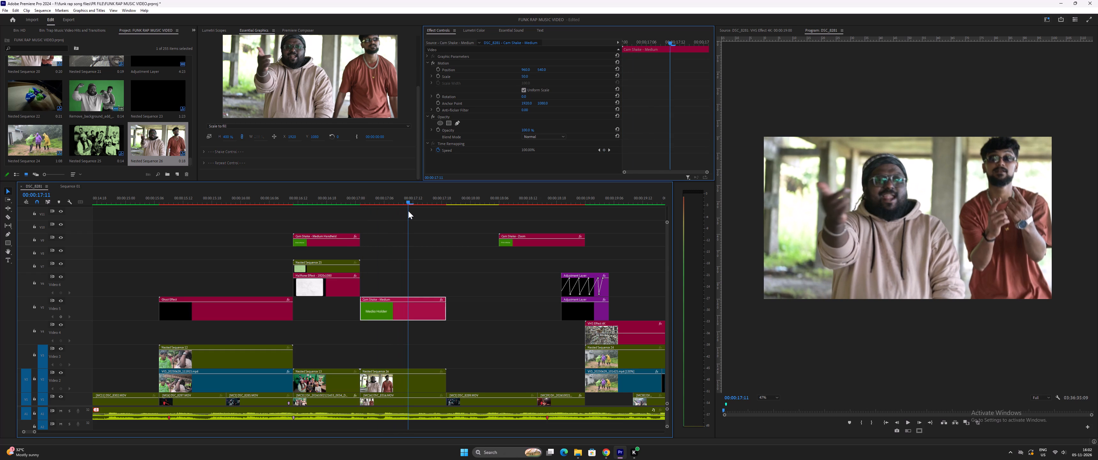
left_click_drag(408, 211, 410, 212)
triple_click(409, 212)
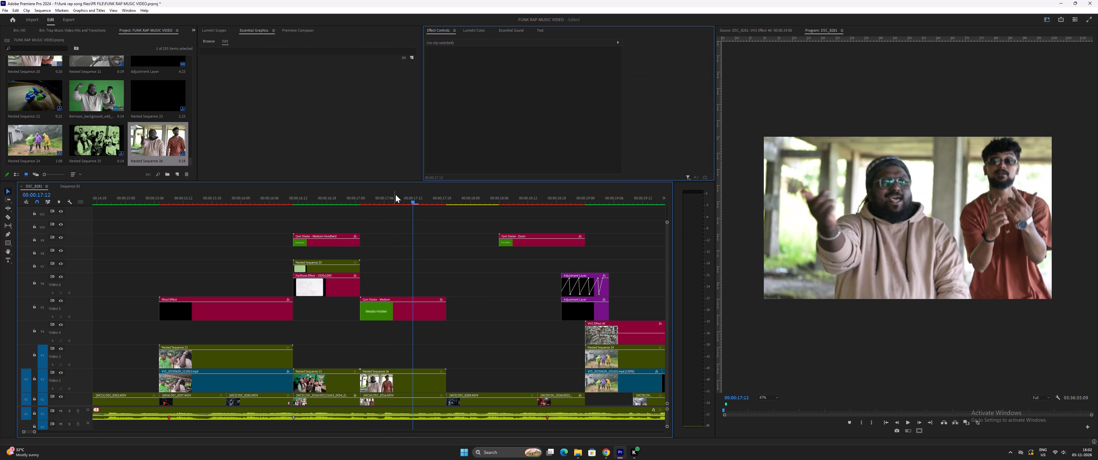
left_click_drag(395, 194, 349, 210)
key("space")
key("space")
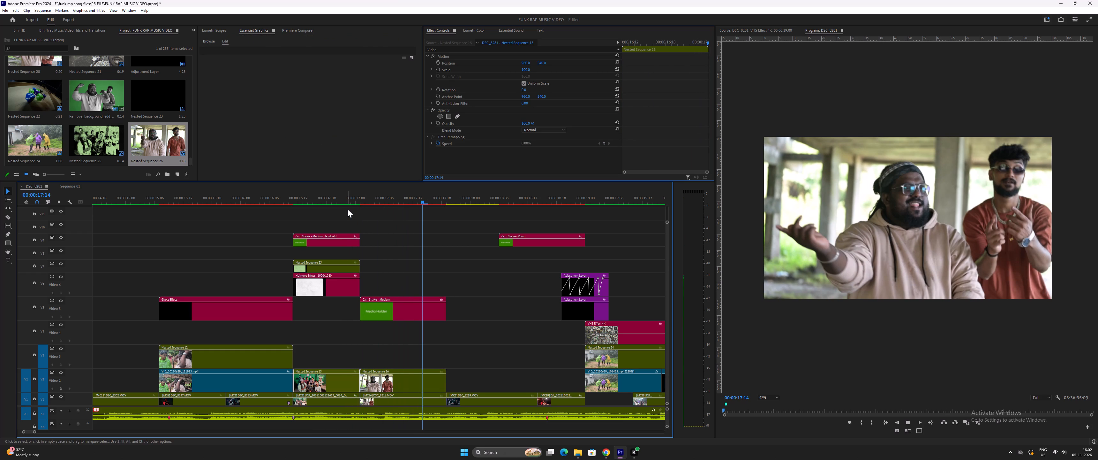
Move the Cam Shake - Zoom template clip directly above the Cam Shake - Medium clip, aligned with its start at 00:00:17:01.
left_click_drag(520, 243, 498, 244)
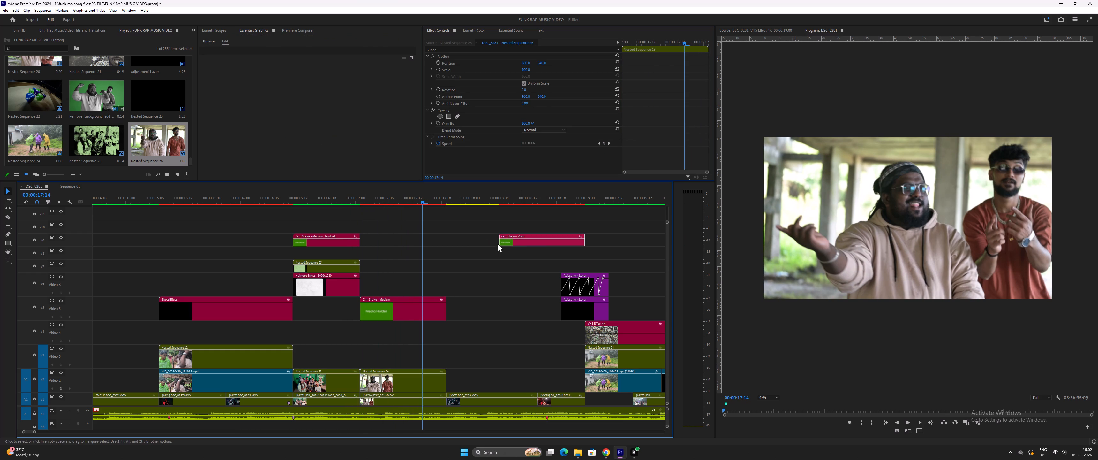
left_click_drag(498, 244, 382, 252)
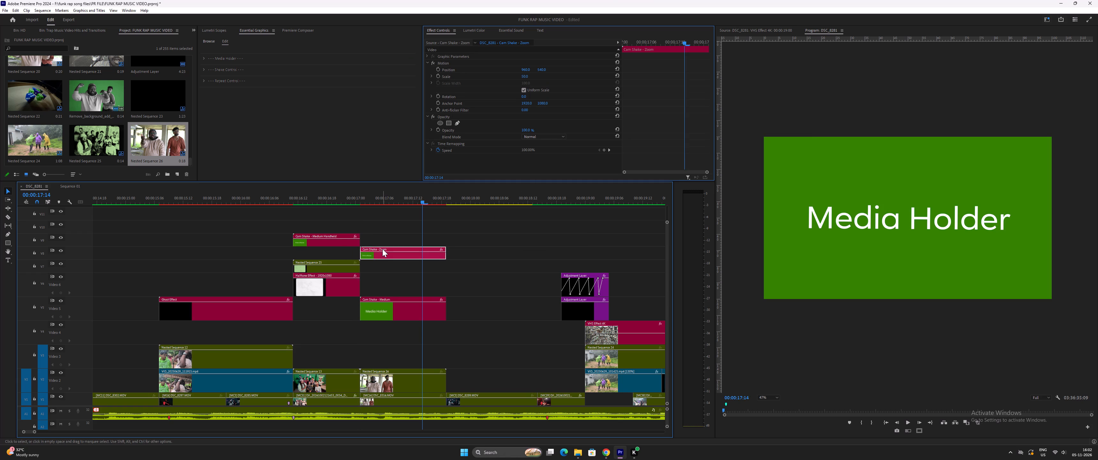
Nest the filled Cam Shake - Medium clip, keeping the suggested sequence name.
left_click(390, 307)
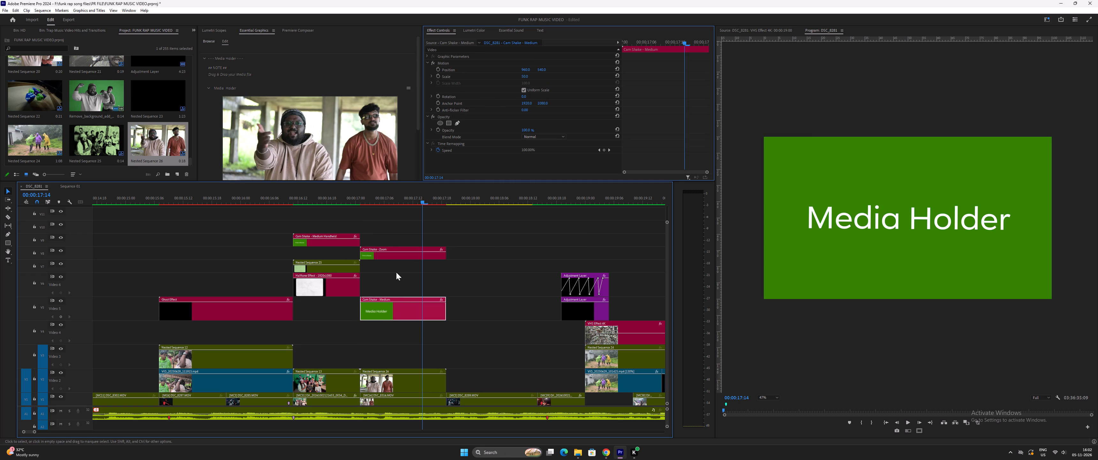
left_click(388, 309)
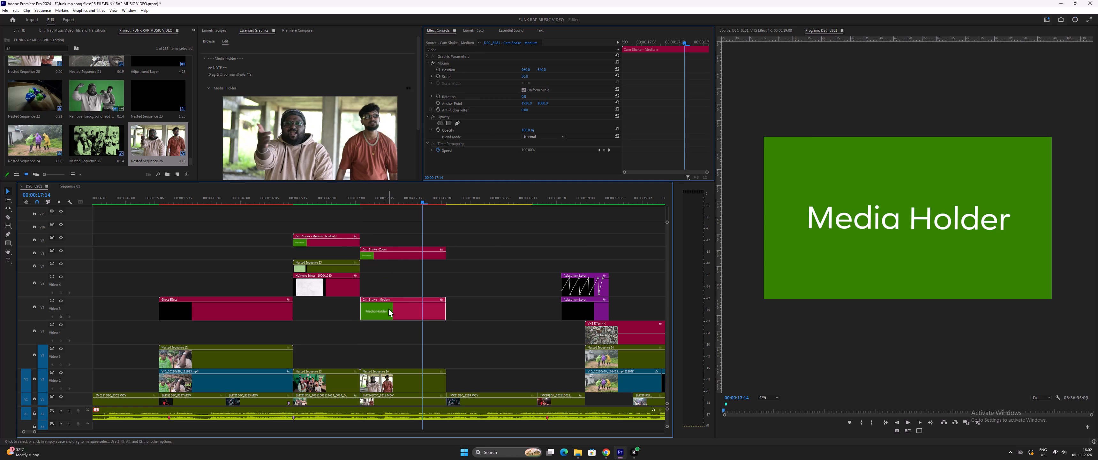
right_click(388, 309)
left_click(408, 288)
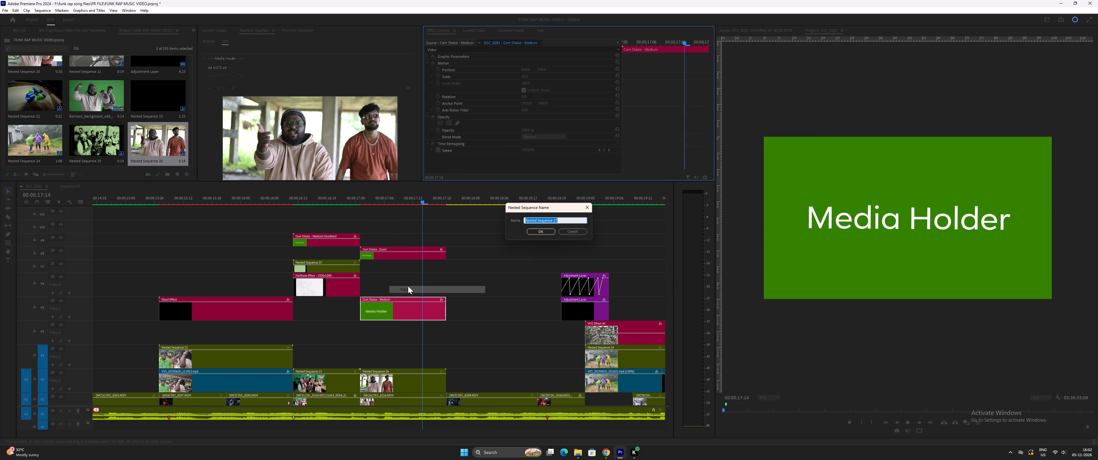
left_click(529, 232)
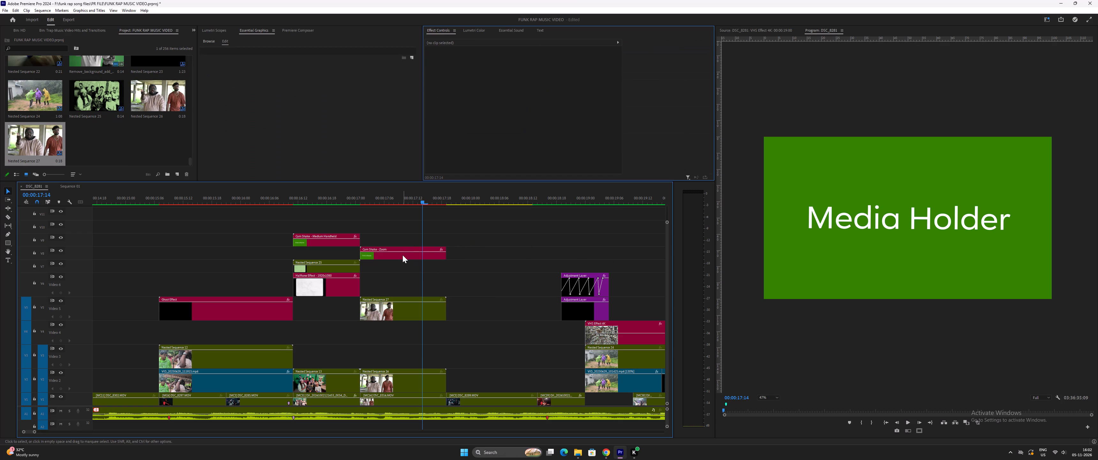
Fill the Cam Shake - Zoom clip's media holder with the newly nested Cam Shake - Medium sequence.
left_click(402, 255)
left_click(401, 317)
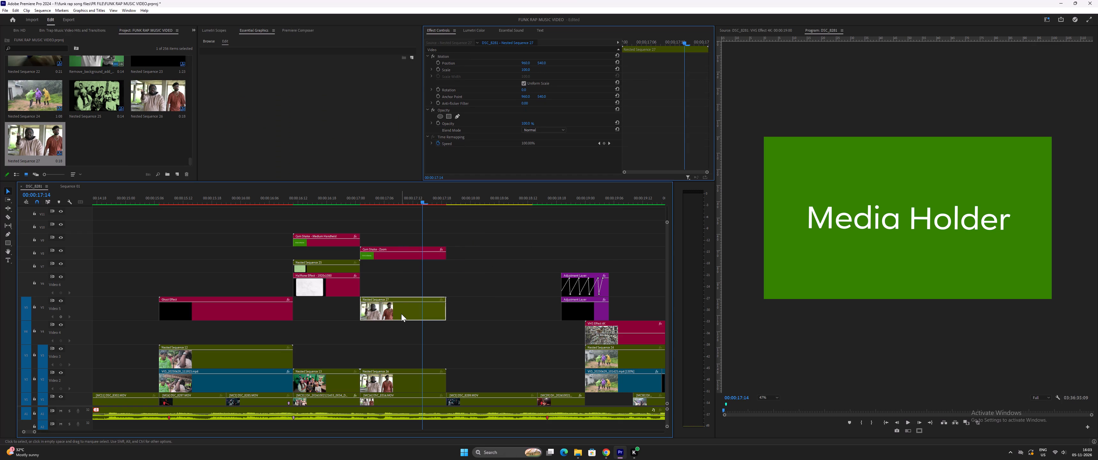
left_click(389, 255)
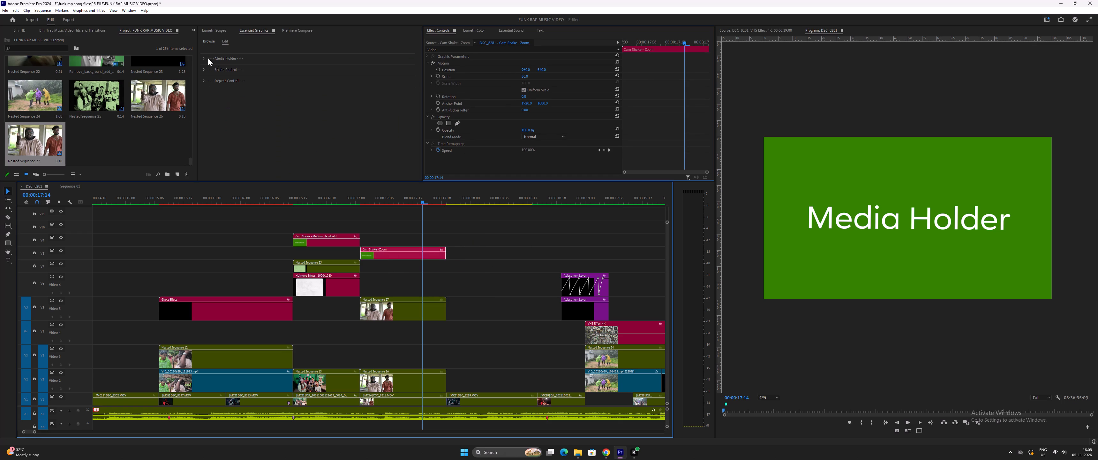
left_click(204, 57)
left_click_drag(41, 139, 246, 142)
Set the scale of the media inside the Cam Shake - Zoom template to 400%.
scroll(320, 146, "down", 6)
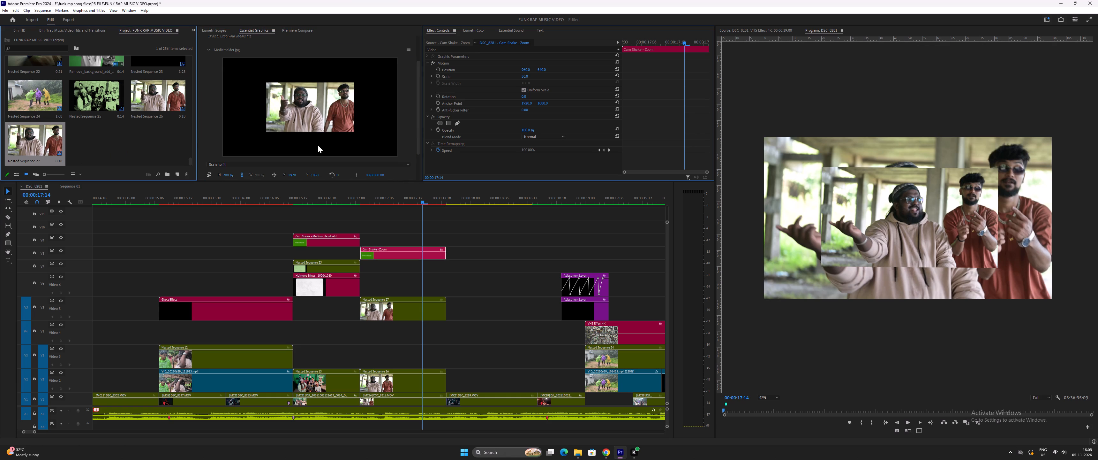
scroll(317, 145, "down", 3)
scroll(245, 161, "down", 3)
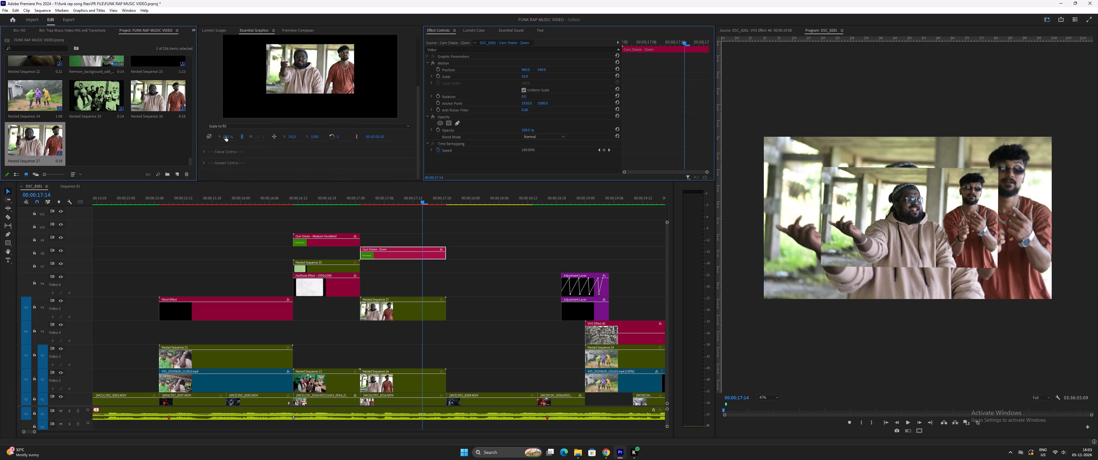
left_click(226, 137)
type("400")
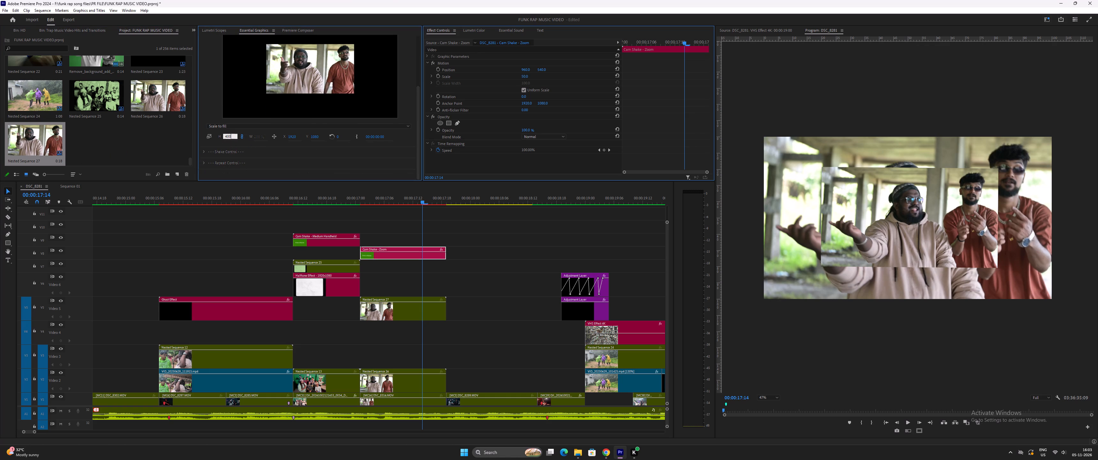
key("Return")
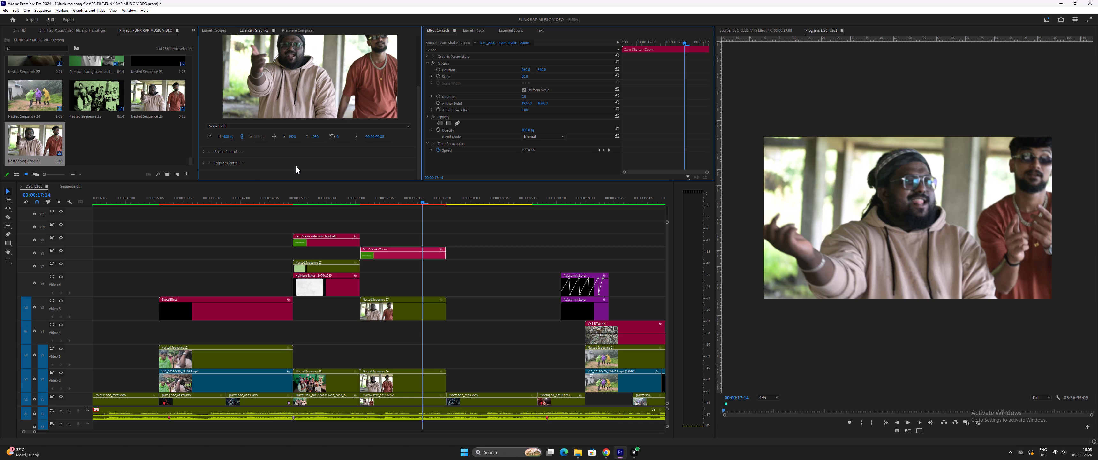
Replay the Cam Shake - Zoom shot twice from just before its start to check the combined shake and zoom.
left_click(352, 199)
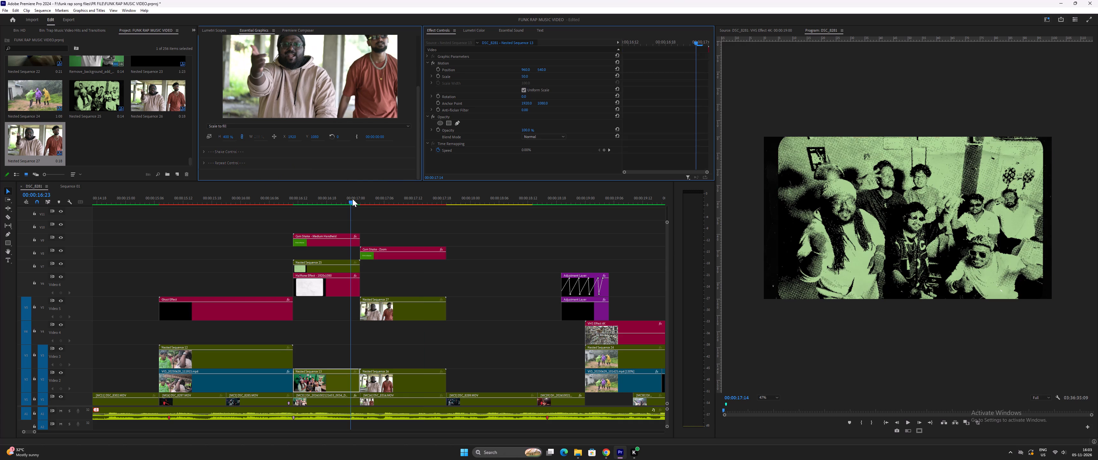
key("space")
key("space")
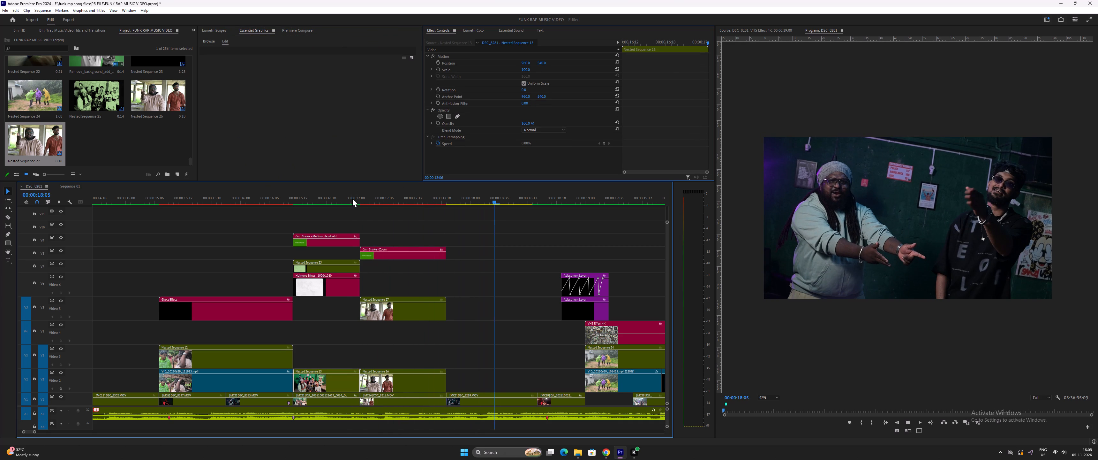
left_click(356, 198)
key("space")
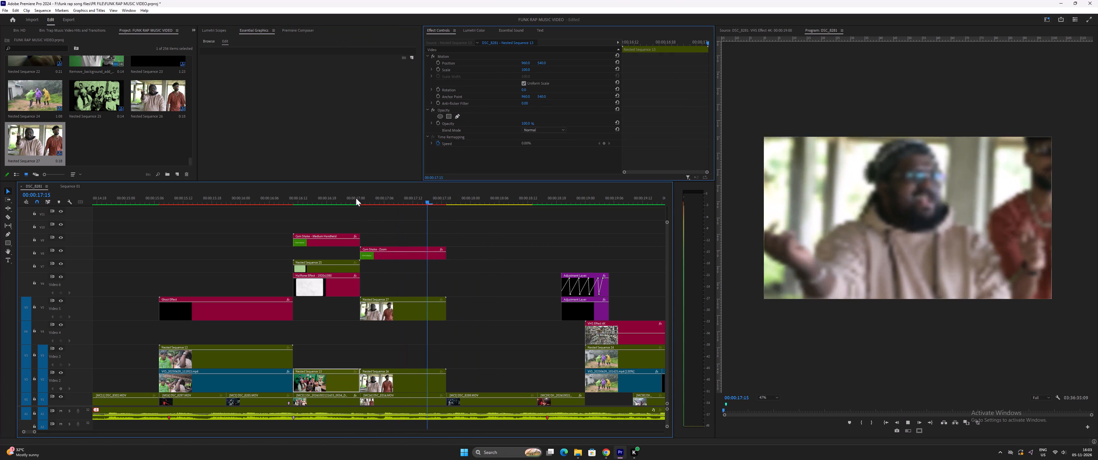
key("space")
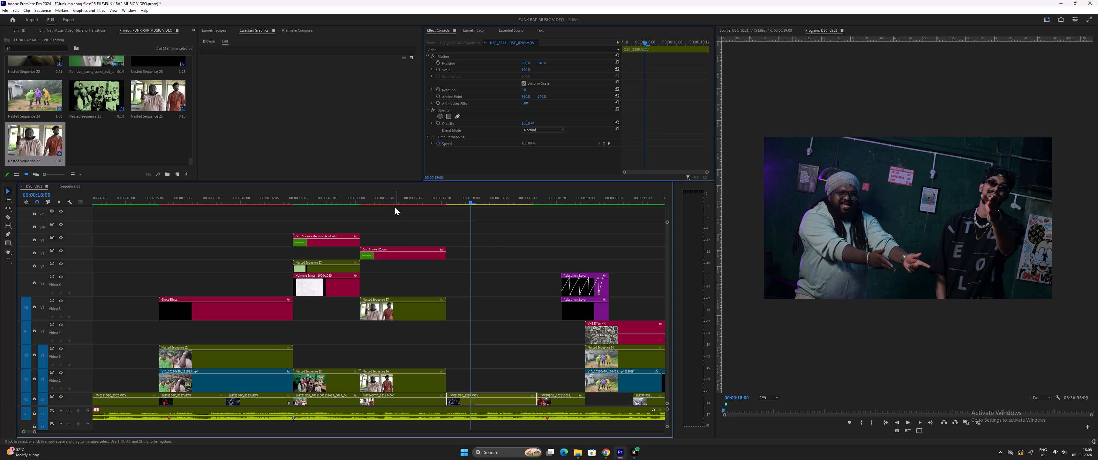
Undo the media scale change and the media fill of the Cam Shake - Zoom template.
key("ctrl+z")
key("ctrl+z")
Fill the Cam Shake - Zoom clip's media holder with the plain two-man sequence, Nested Sequence 16.
left_click(378, 195)
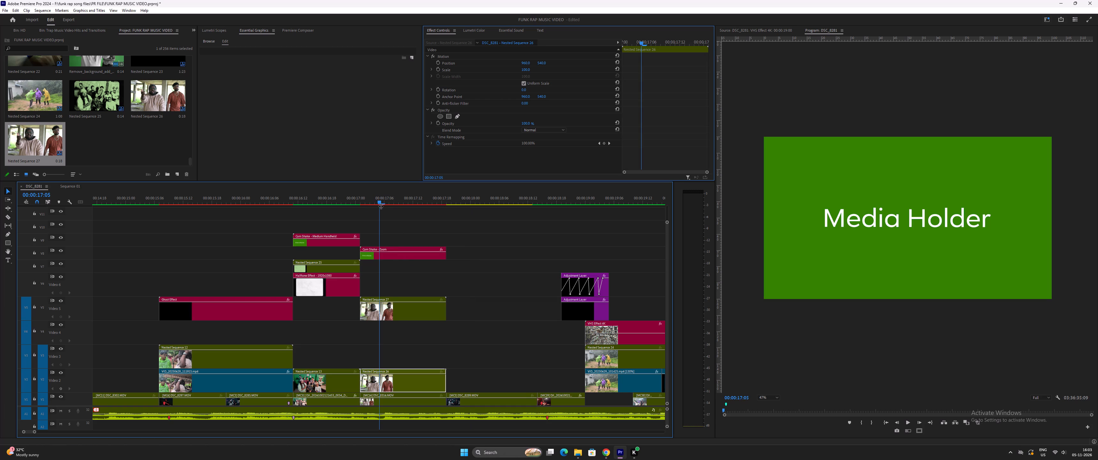
key("space")
key("space")
left_click(389, 195)
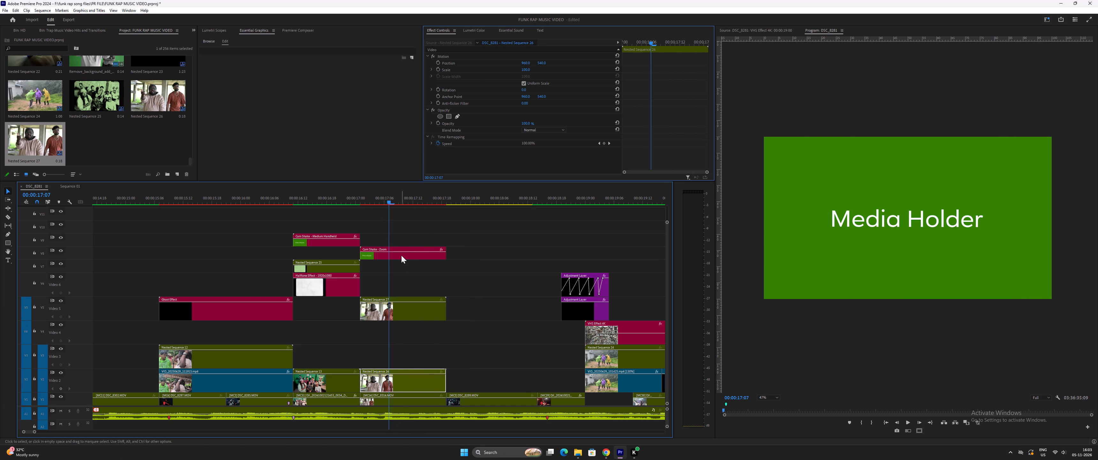
left_click(390, 382)
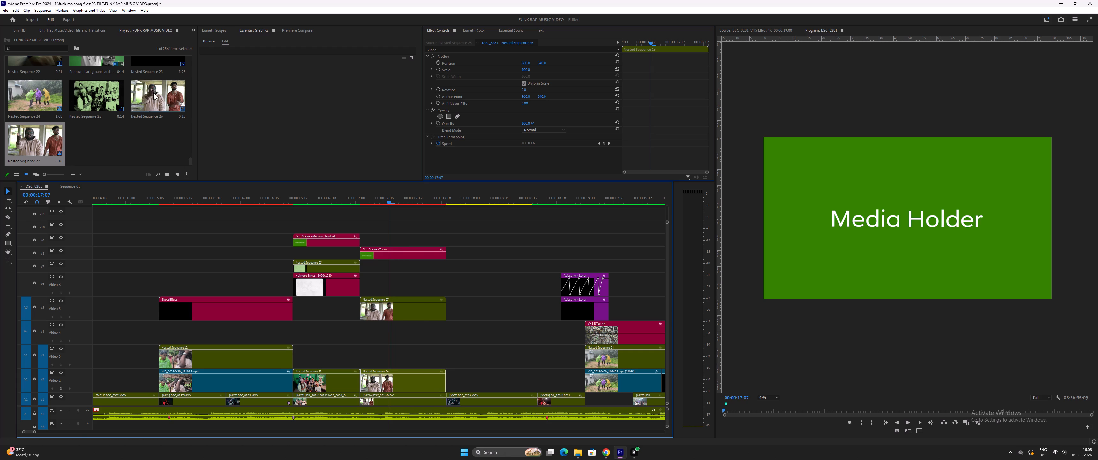
left_click(393, 257)
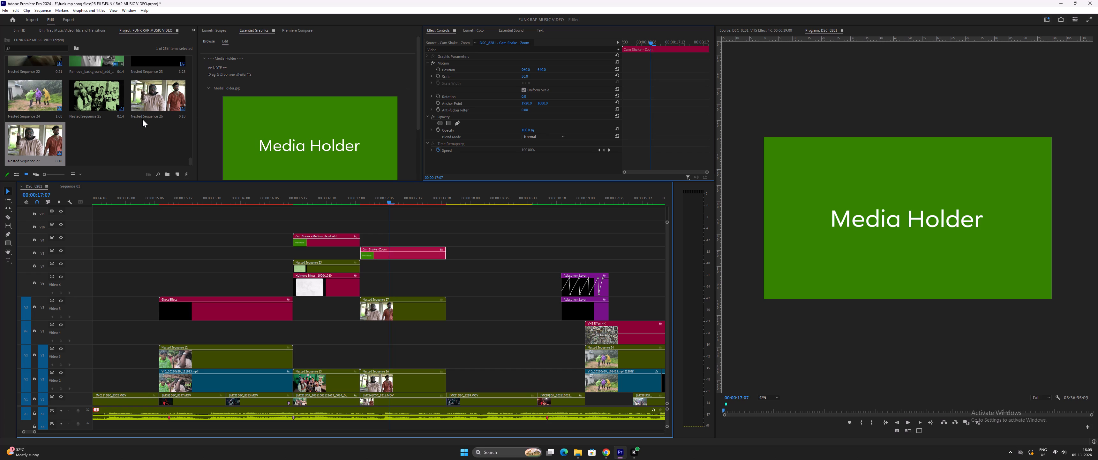
left_click_drag(148, 92, 286, 146)
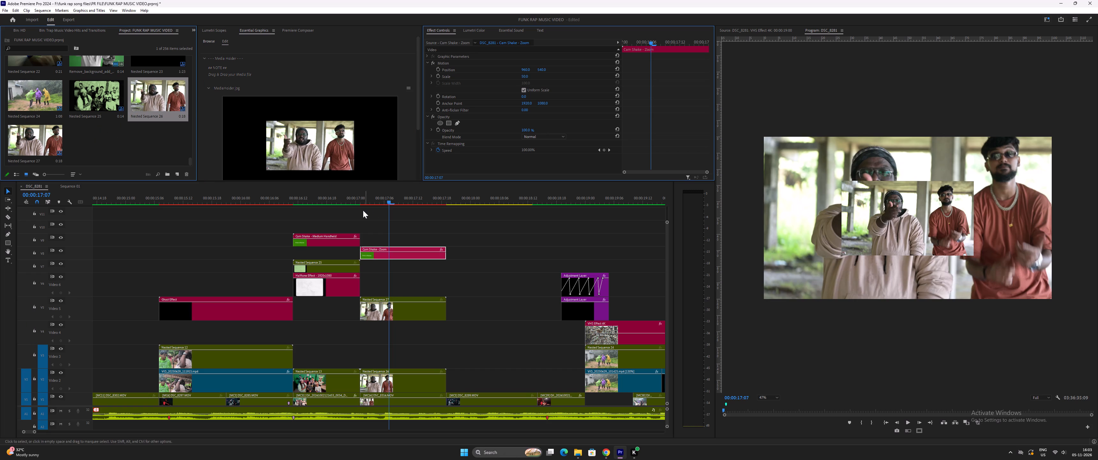
Set the scale of the plain two-man media inside the Cam Shake - Zoom template to 400%.
scroll(297, 143, "down", 9)
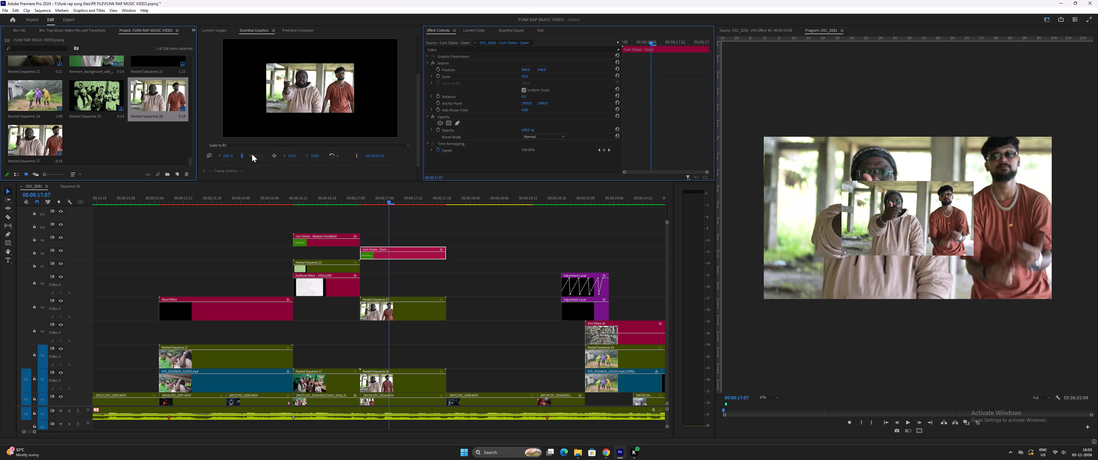
left_click(230, 155)
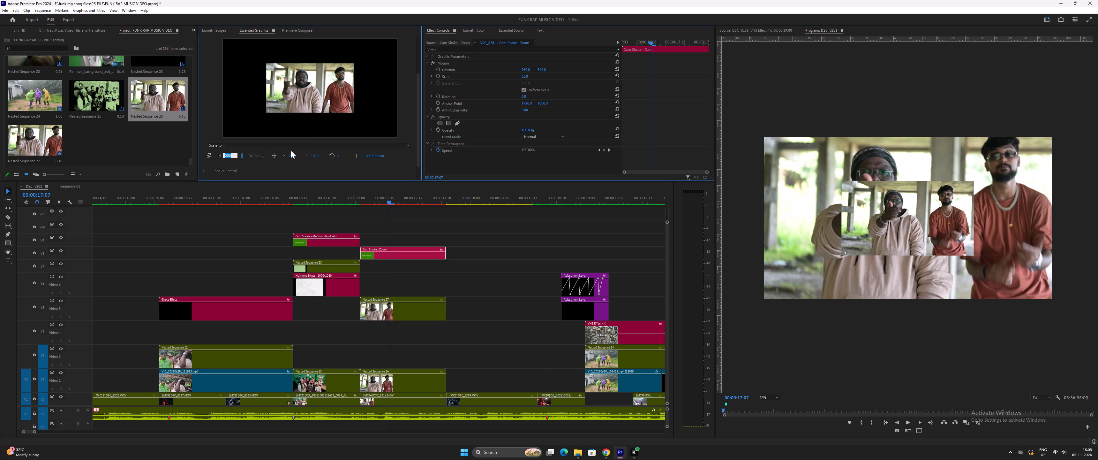
type("400")
key("Return")
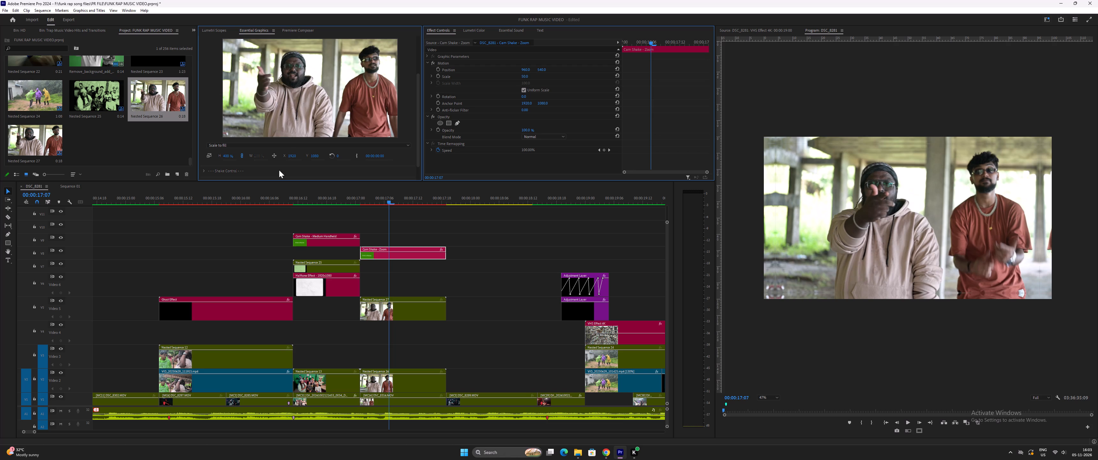
Replay the refilled Cam Shake - Zoom shot from the preceding green group clip through to the next shot.
left_click(347, 197)
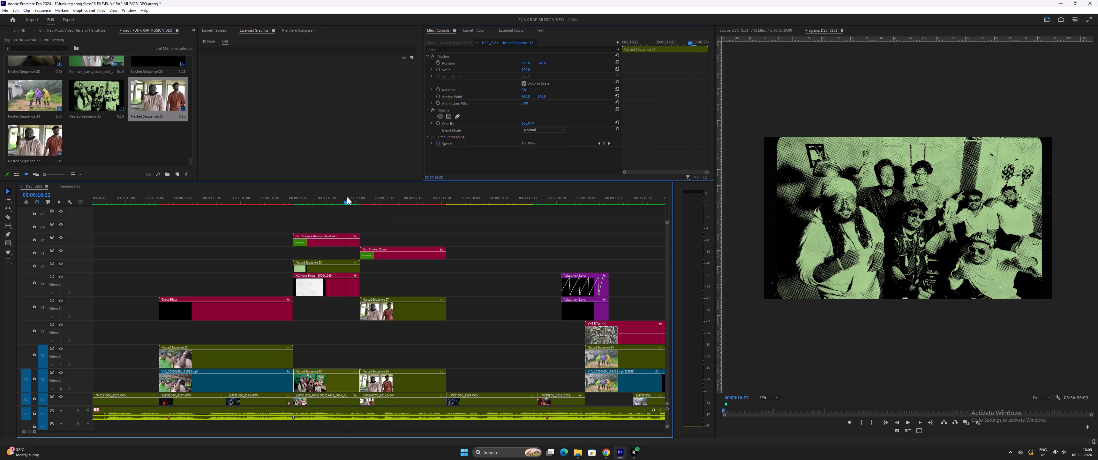
key("space")
key("space")
left_click_drag(322, 197, 329, 197)
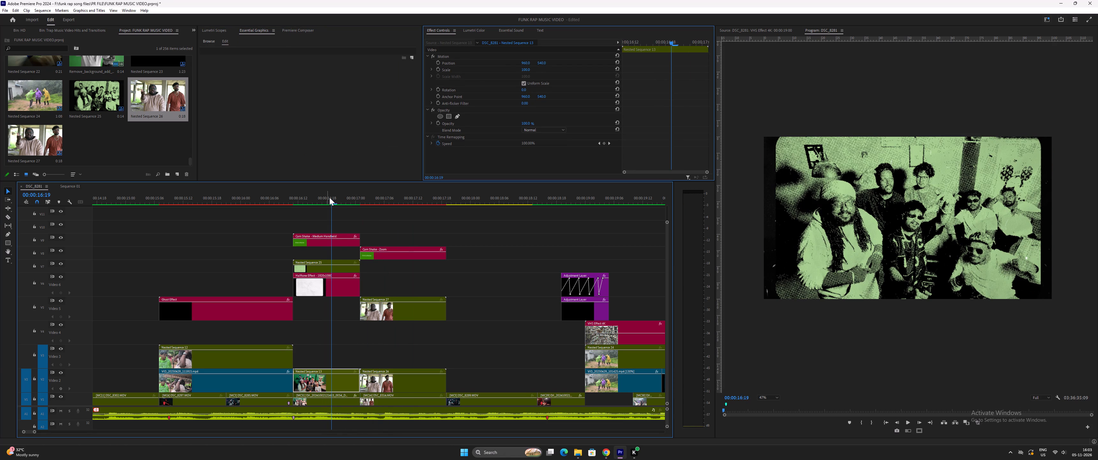
key("space")
key("space")
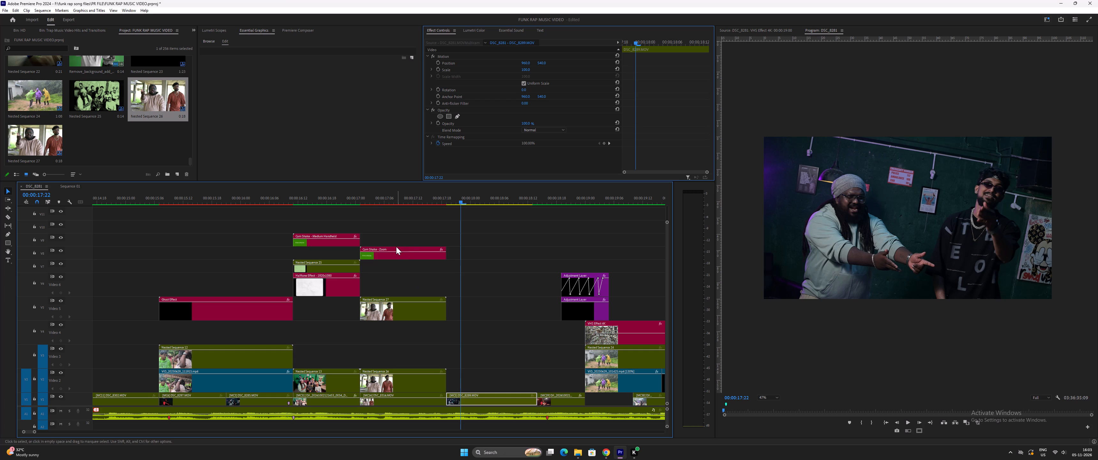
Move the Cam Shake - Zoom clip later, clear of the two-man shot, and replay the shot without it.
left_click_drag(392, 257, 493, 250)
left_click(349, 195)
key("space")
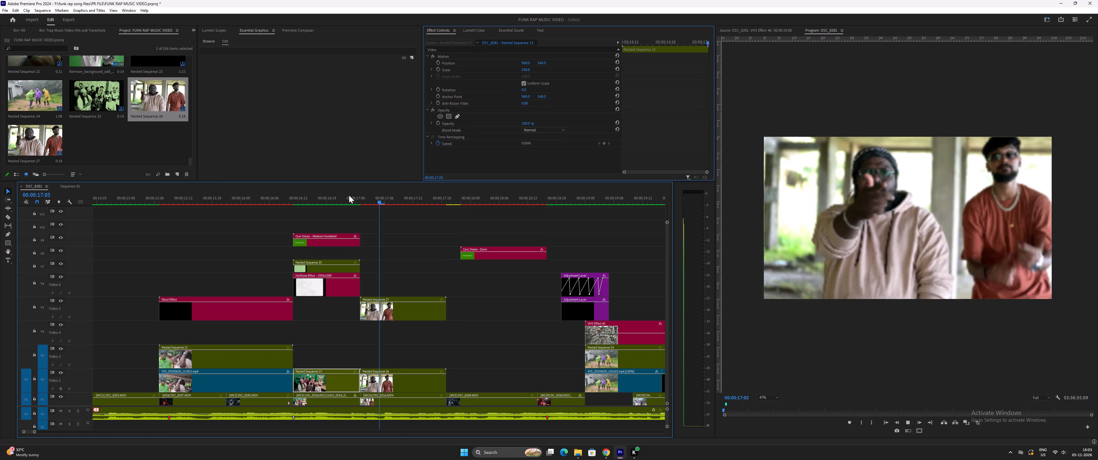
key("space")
Mark the range from 00:00:17:00 to 00:00:17:20 around the two-man shot and render its previews.
left_click(355, 197)
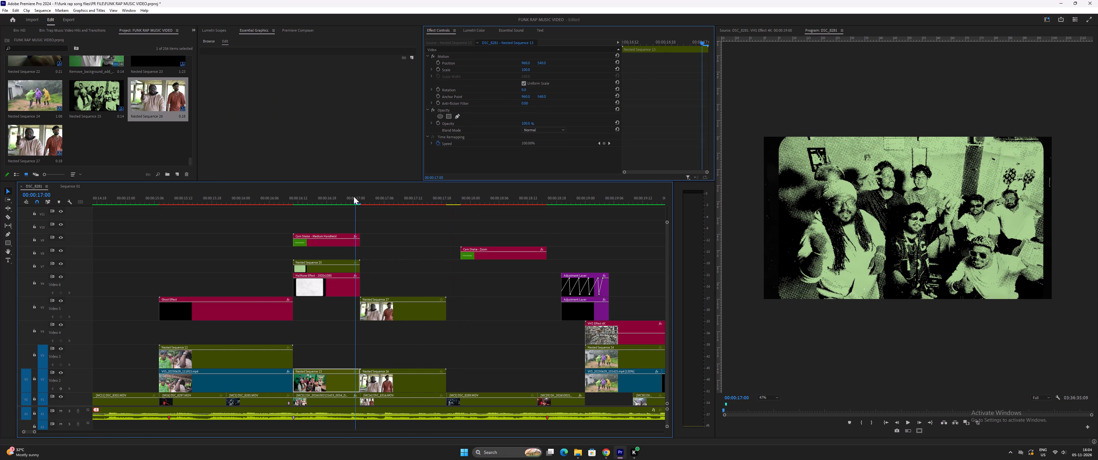
key("i")
left_click(449, 197)
key("o")
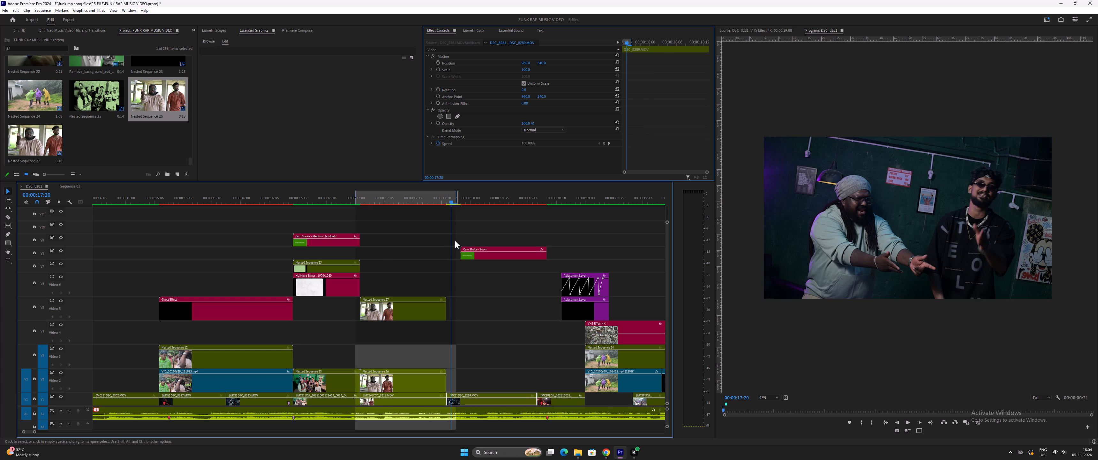
key("ctrl+p")
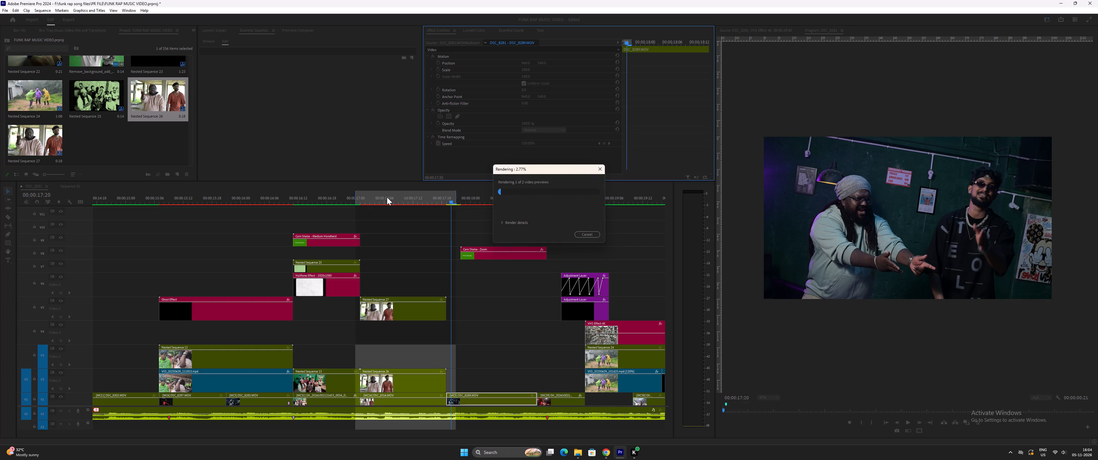
Replay from the black-and-white shot through the green group clip and the rendered two-man shot.
key("space")
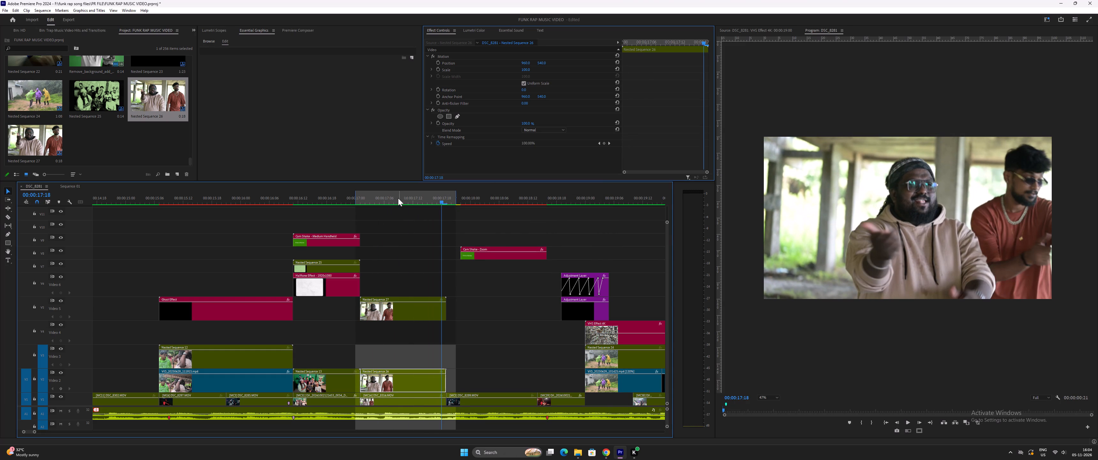
left_click_drag(398, 198, 271, 209)
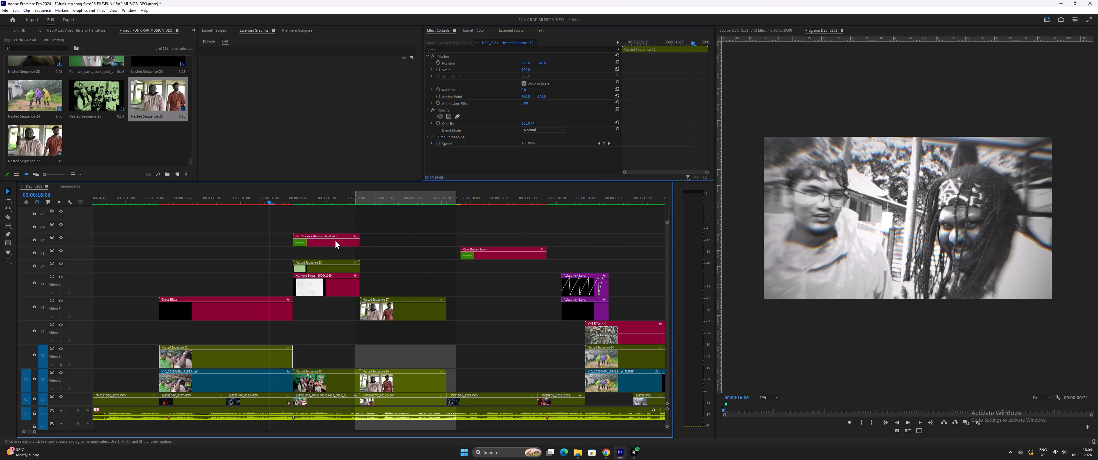
key("space")
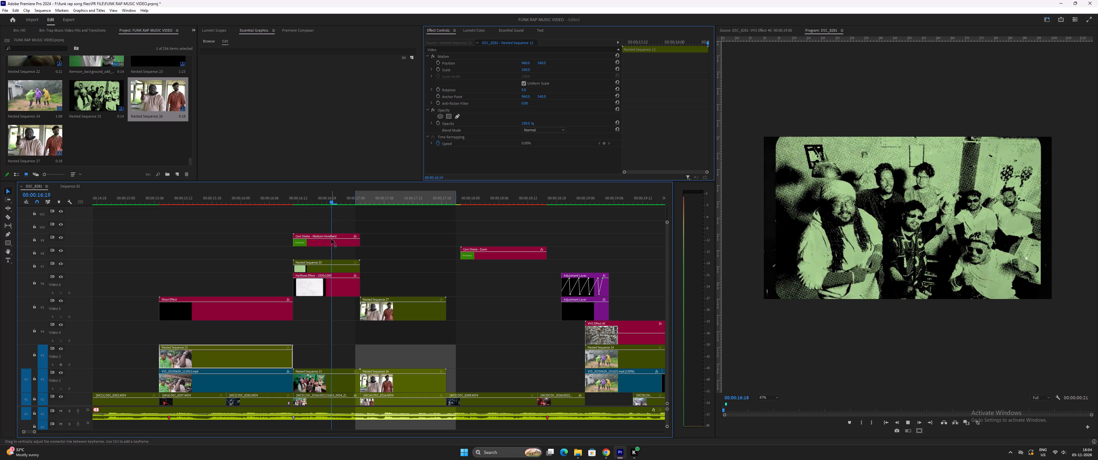
key("space")
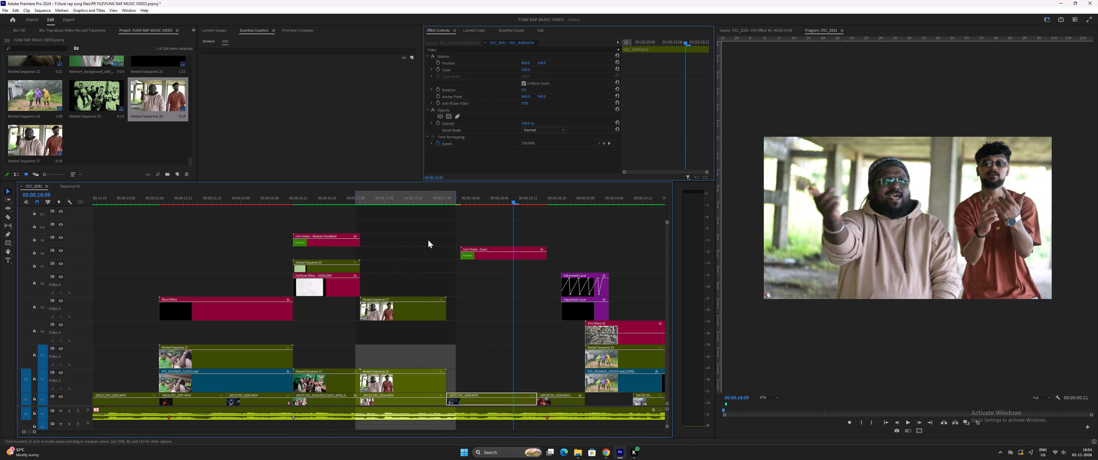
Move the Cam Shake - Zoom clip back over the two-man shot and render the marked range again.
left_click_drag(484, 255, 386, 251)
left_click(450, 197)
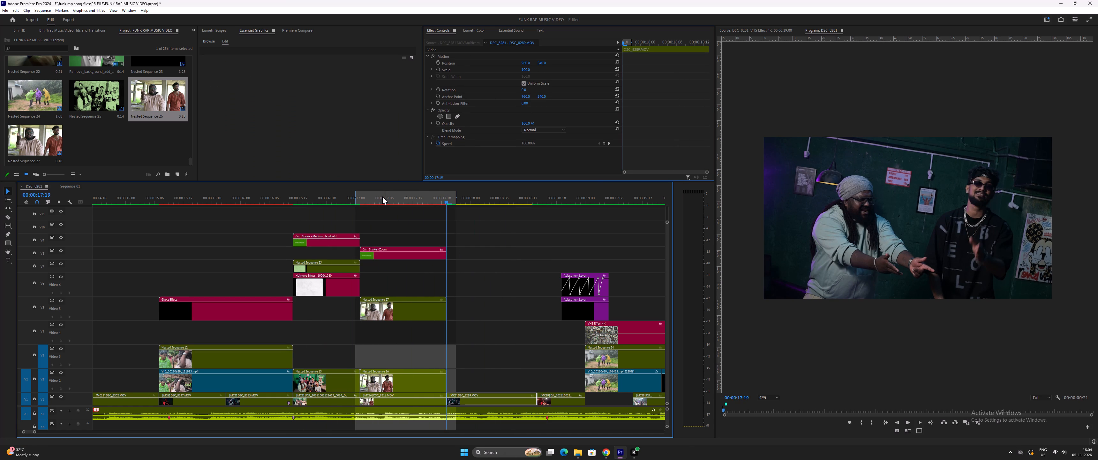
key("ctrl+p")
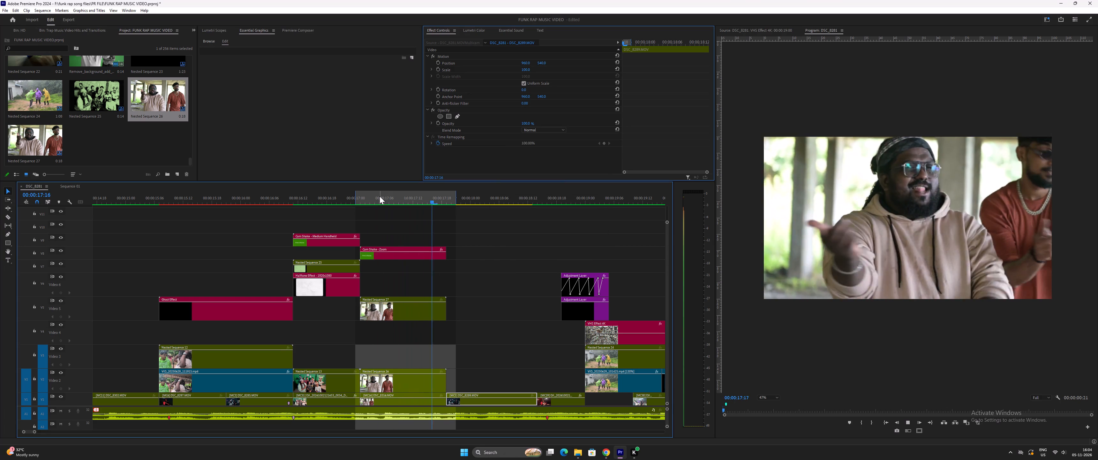
Replay and scrub the two-man shot with the Cam Shake - Zoom template, including the transition from the green group clip.
key("space")
key("space")
left_click_drag(401, 198, 227, 210)
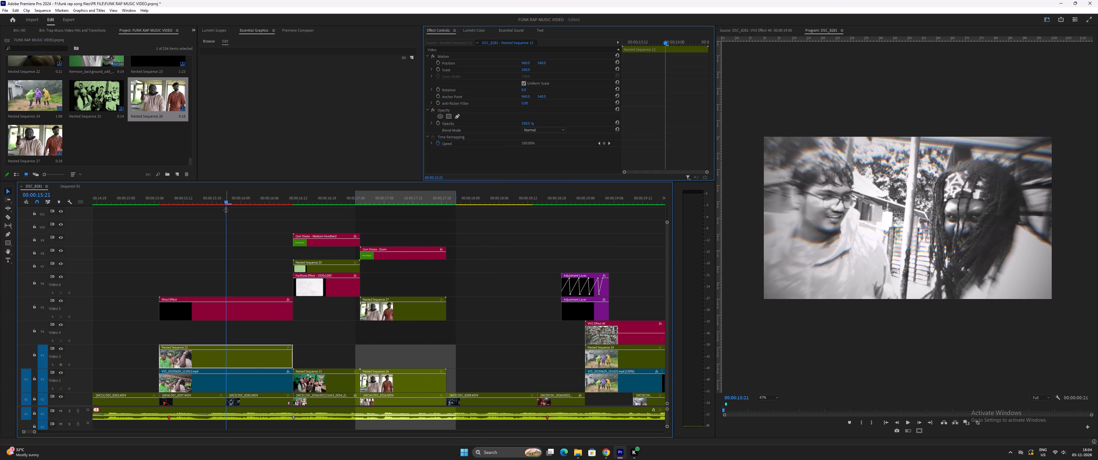
key("space")
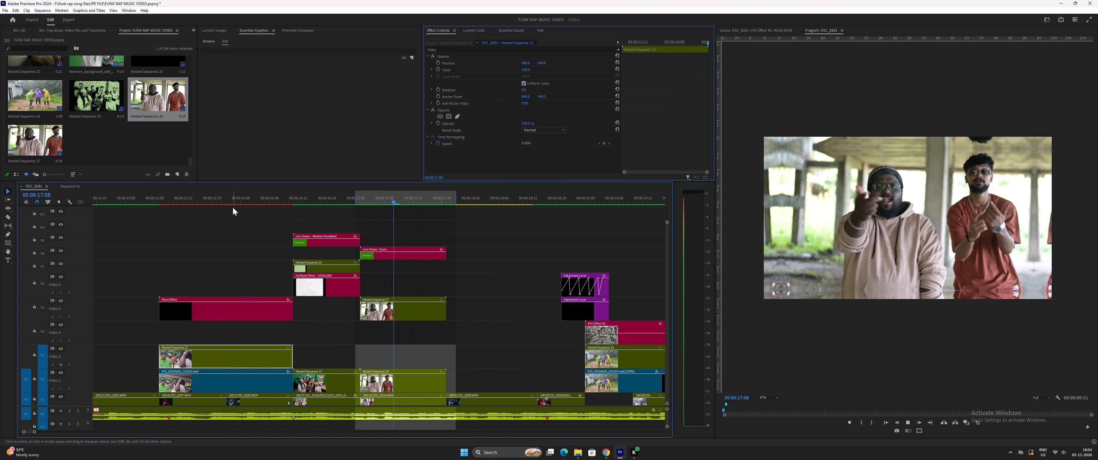
key("space")
left_click_drag(341, 197, 352, 200)
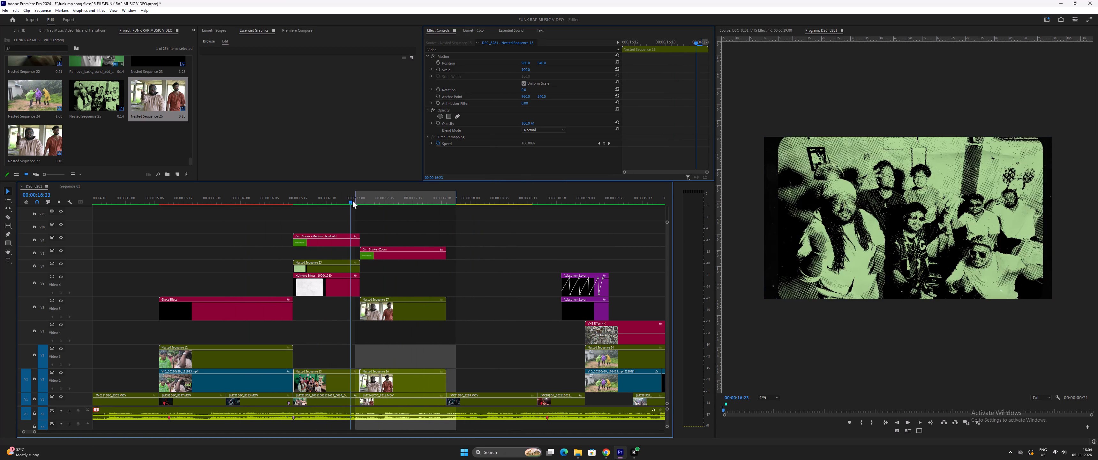
left_click_drag(352, 200, 405, 214)
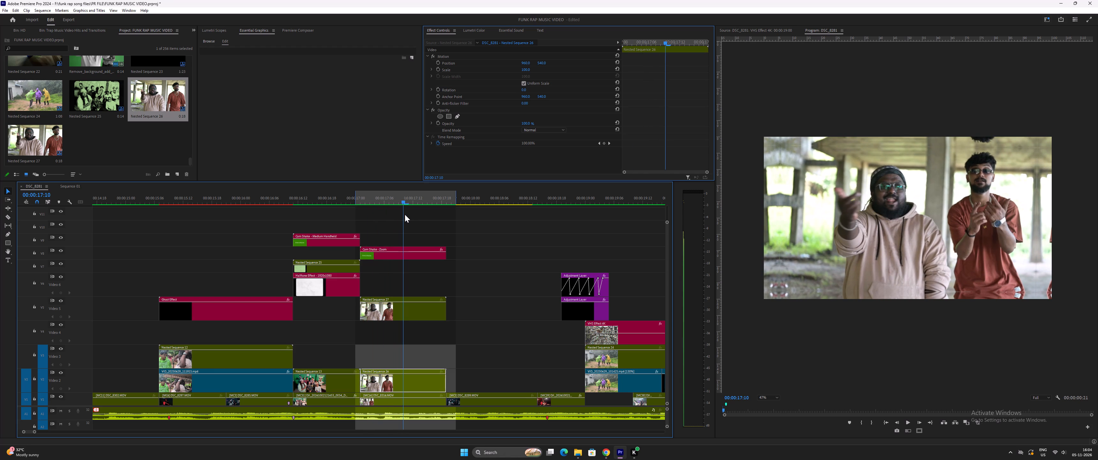
left_click_drag(405, 214, 351, 214)
key("space")
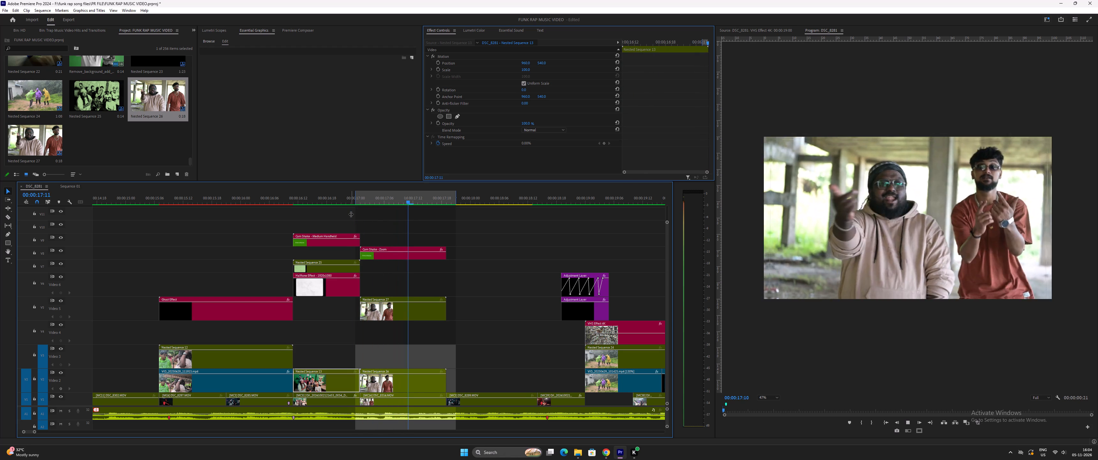
key("space")
left_click(357, 197)
key("space")
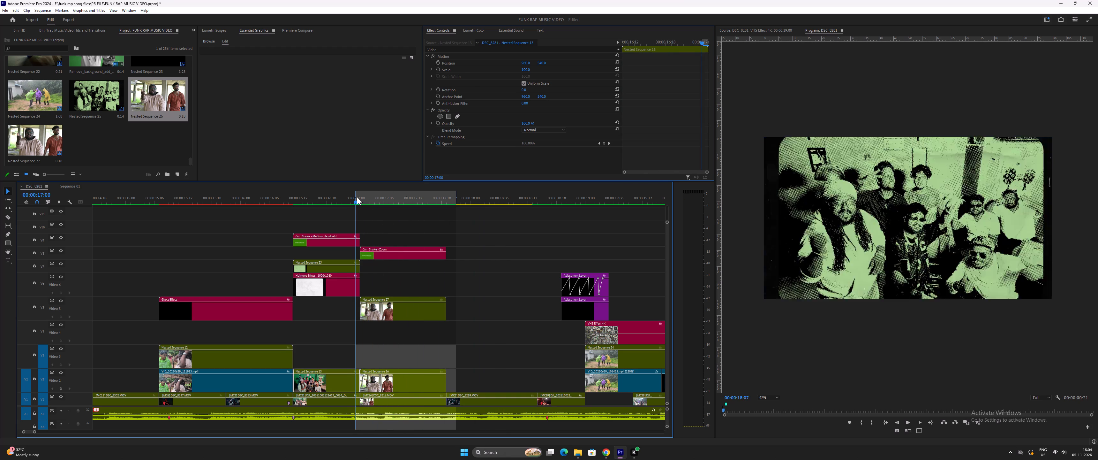
key("space")
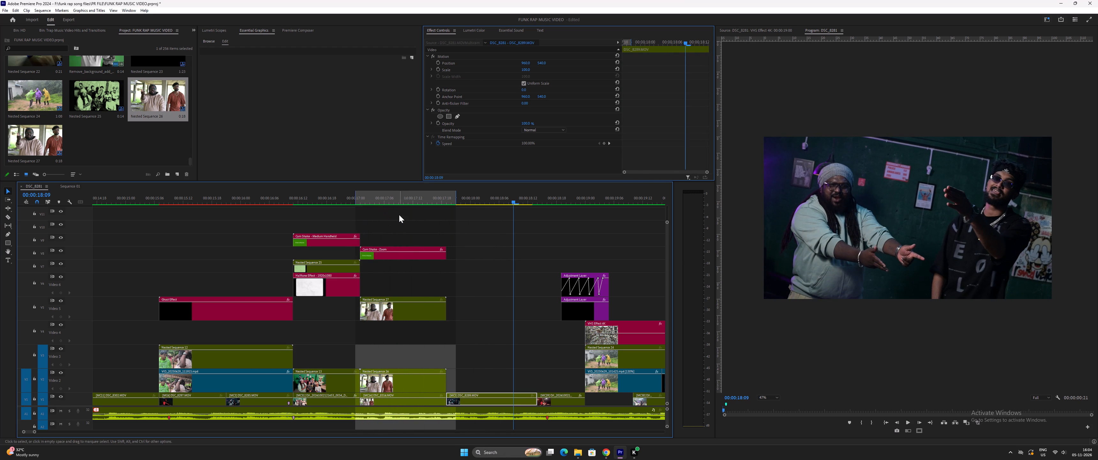
Delete the Cam Shake - Zoom clip above the two-man shot.
left_click(412, 257)
key("Delete")
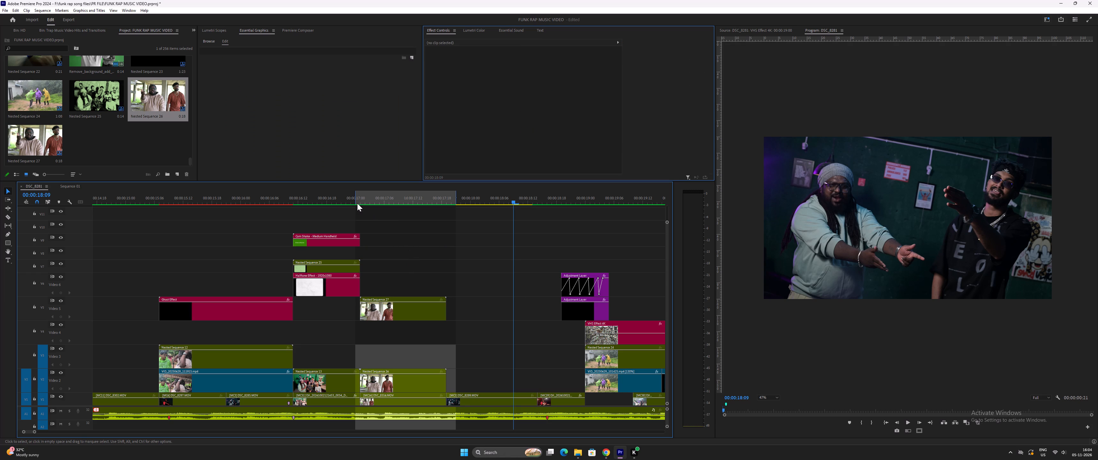
Replay the two-man shot without the Cam Shake - Zoom clip, continuing to the raincoat dancers shot.
left_click(351, 202)
key("space")
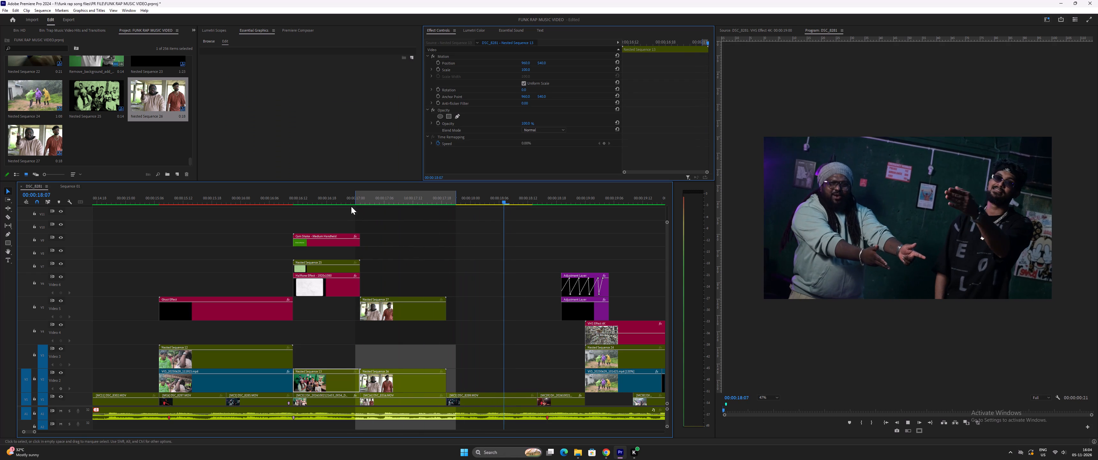
key("space")
left_click(385, 198)
key("space")
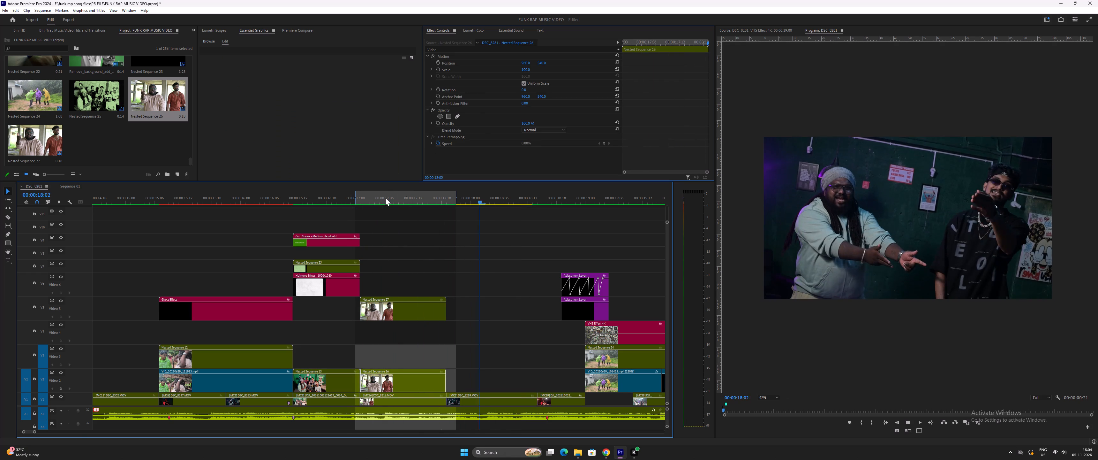
key("space")
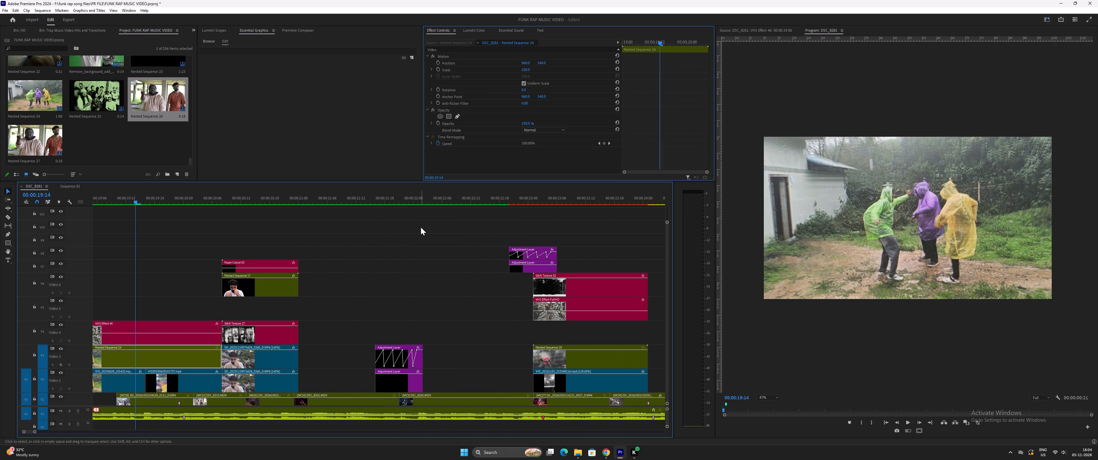
Move the upper two-man clip, Nested Sequence 17, from Video 5 down to Video 3, directly above Nested Sequence 16.
key("minus")
key("minus")
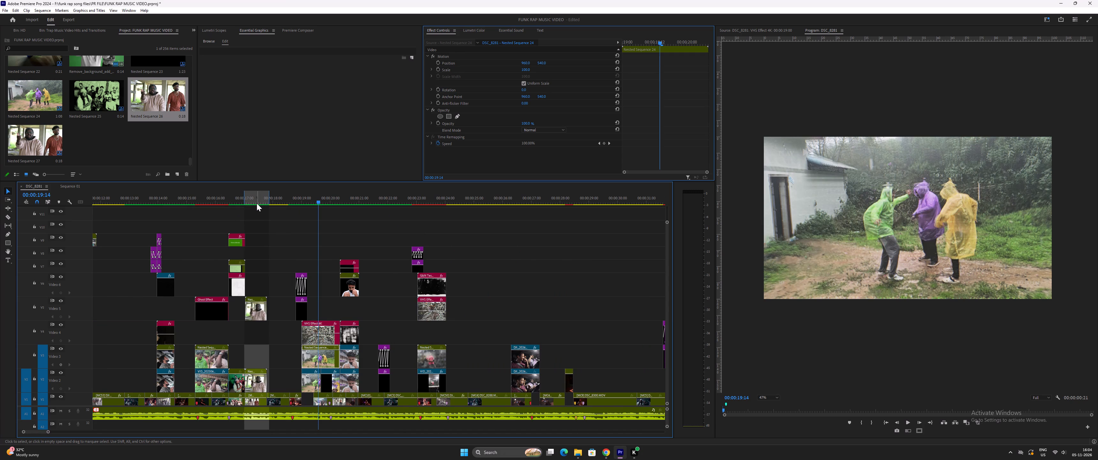
left_click(257, 202)
key("equal")
key("equal")
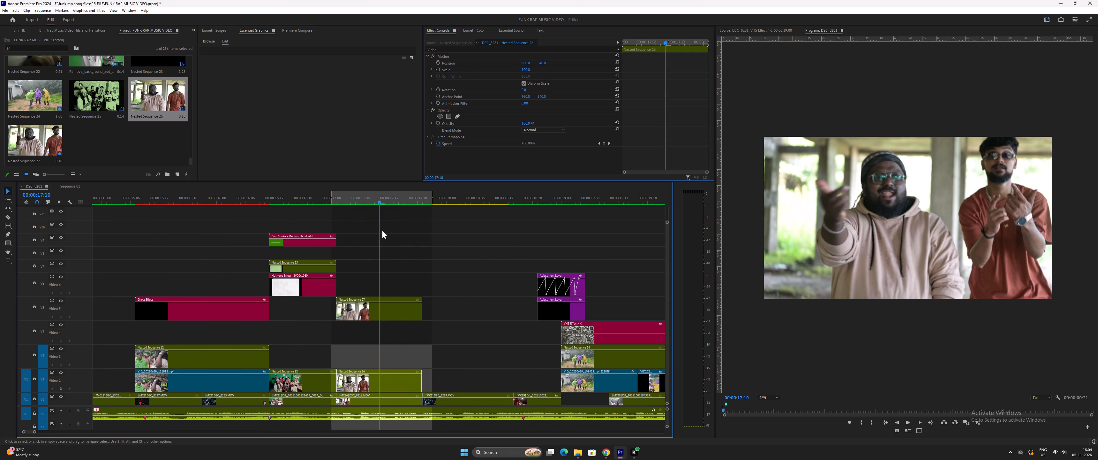
left_click_drag(415, 199, 421, 202)
key("equal")
key("equal")
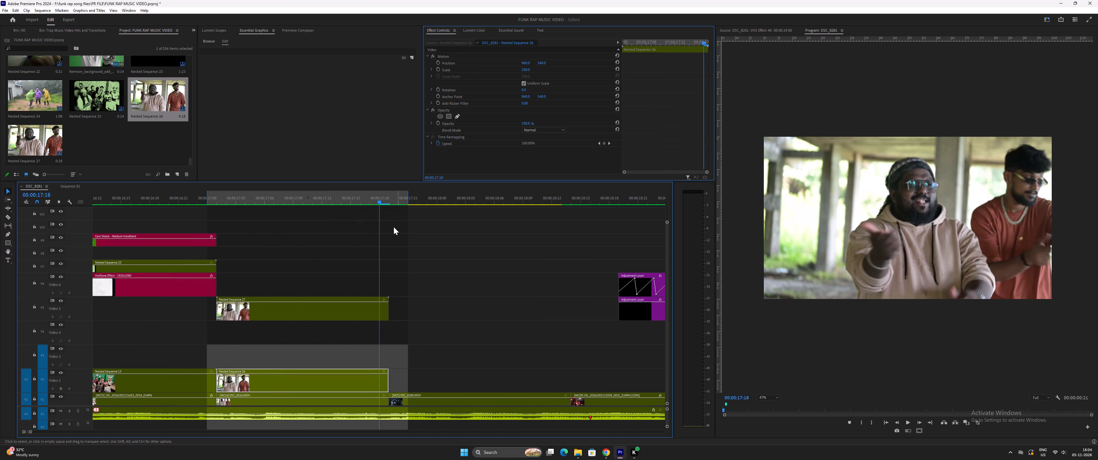
key("equal")
left_click_drag(299, 311, 300, 325)
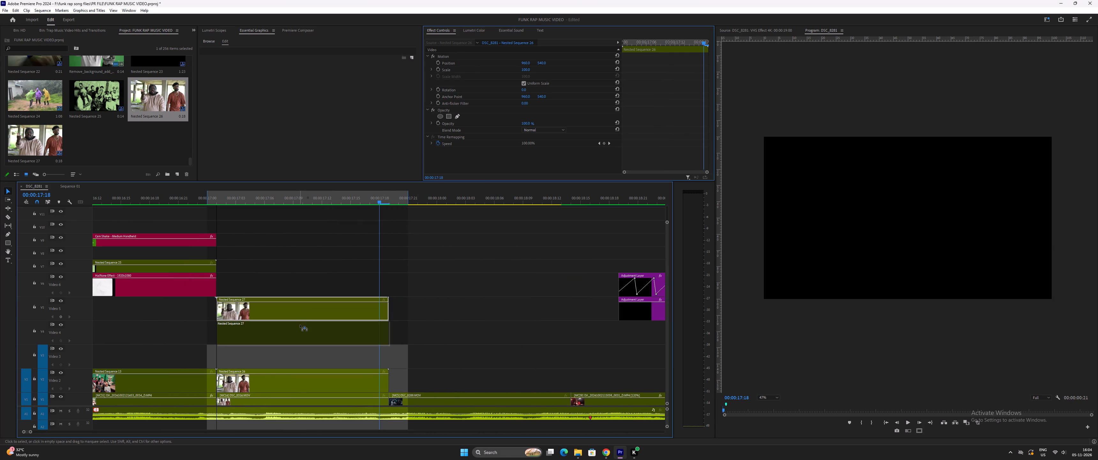
left_click_drag(300, 325, 301, 332)
left_click_drag(302, 332, 303, 350)
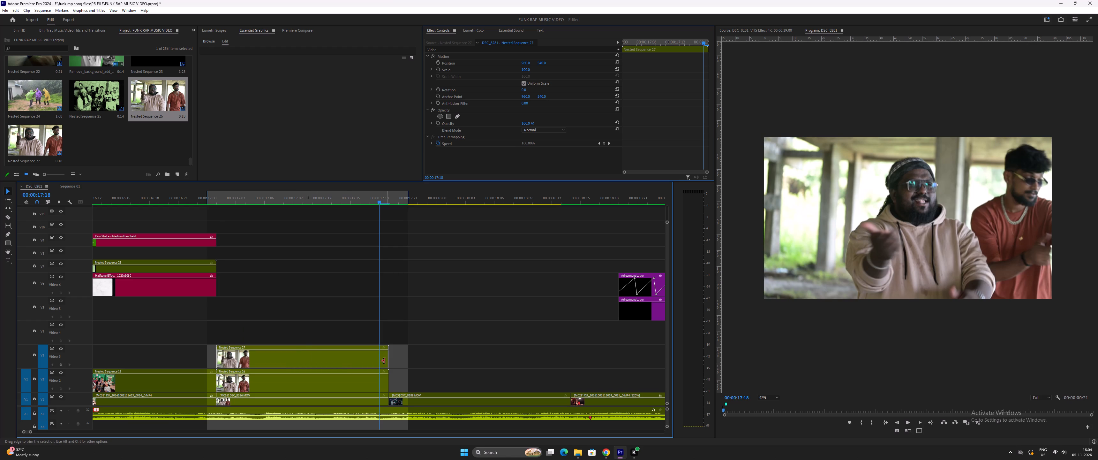
Duplicate the Nested Sequence 17 clip onto Video 4 and trim the copy's start to 00:00:17:18.
left_click_drag(364, 361, 365, 337, "alt")
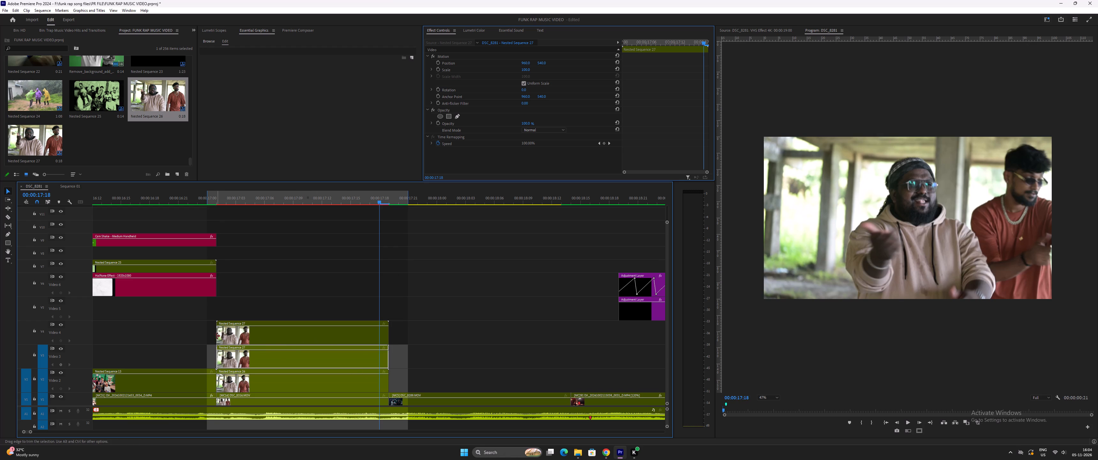
left_click_drag(217, 335, 378, 337)
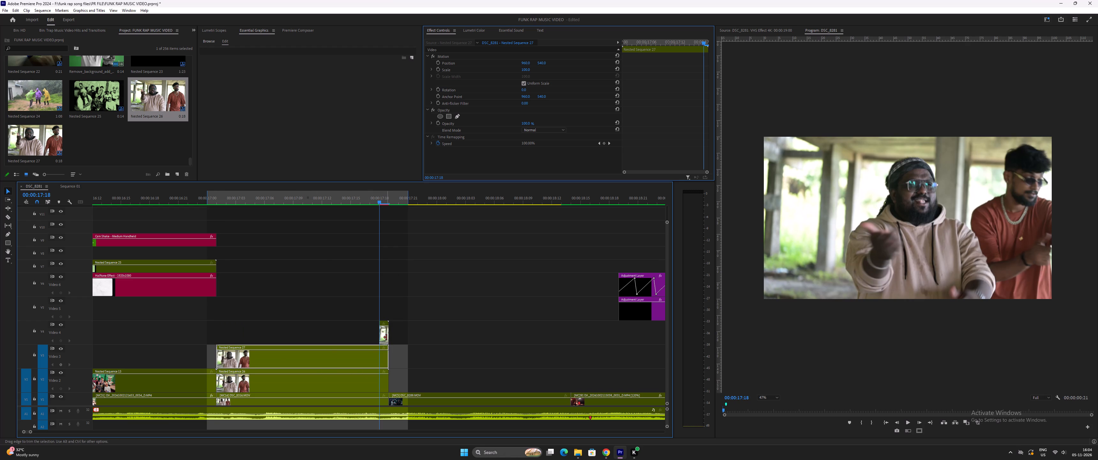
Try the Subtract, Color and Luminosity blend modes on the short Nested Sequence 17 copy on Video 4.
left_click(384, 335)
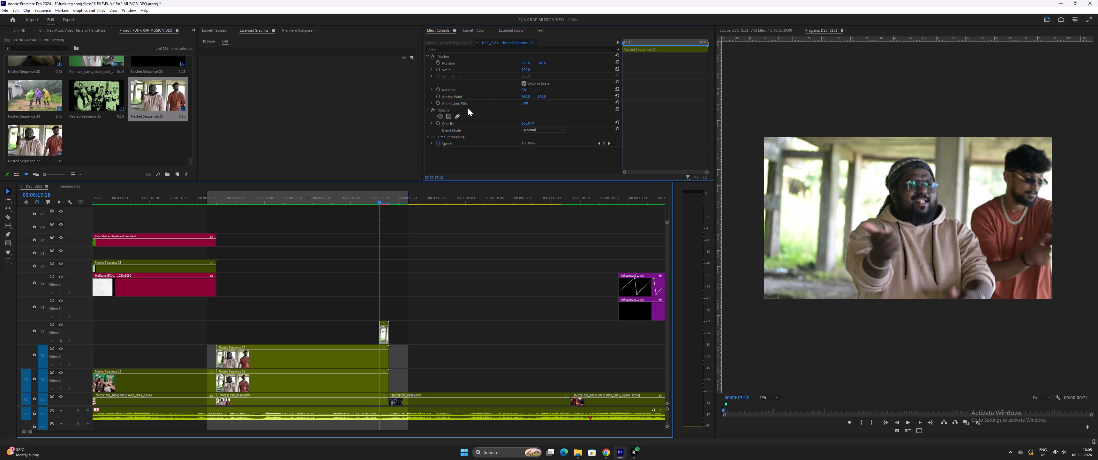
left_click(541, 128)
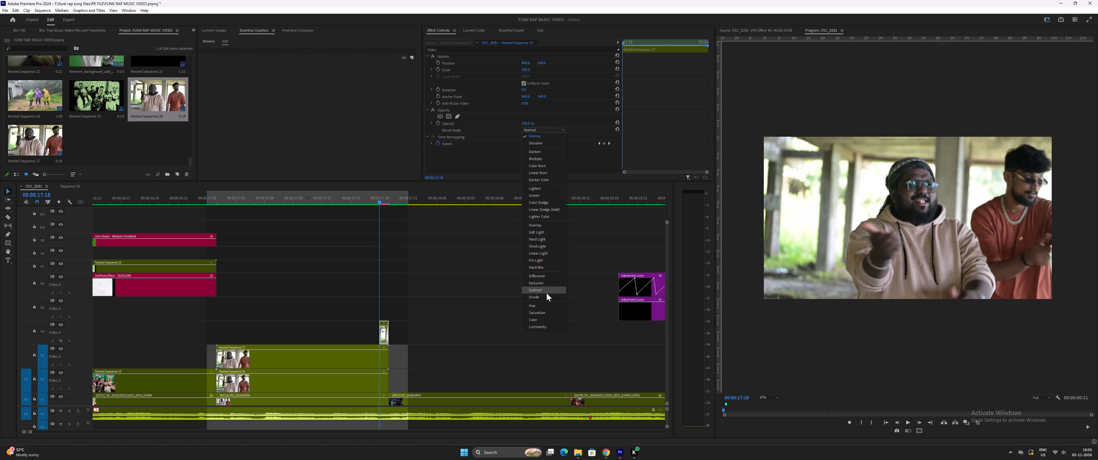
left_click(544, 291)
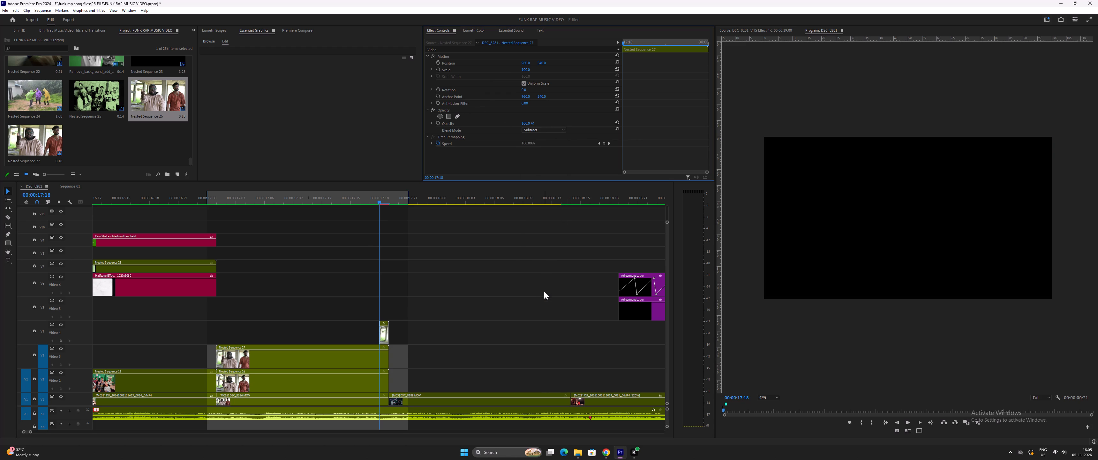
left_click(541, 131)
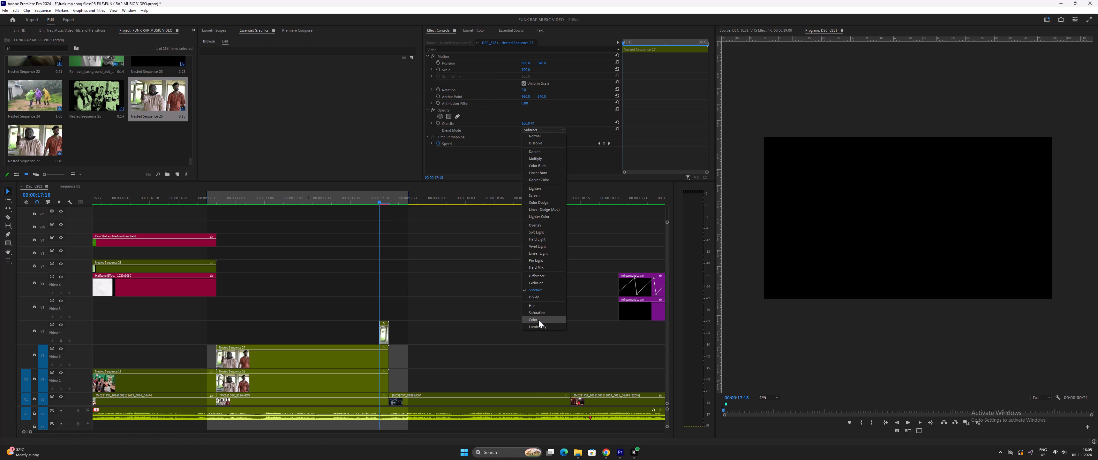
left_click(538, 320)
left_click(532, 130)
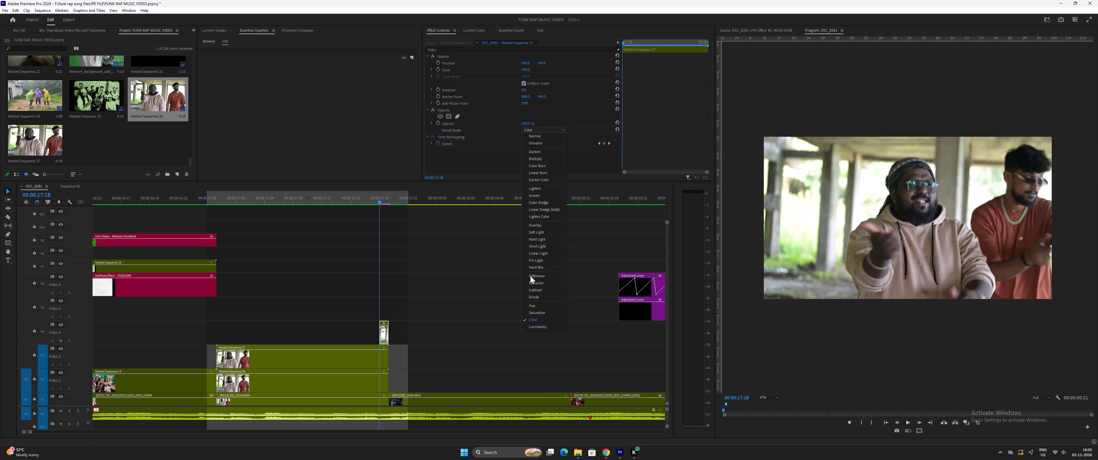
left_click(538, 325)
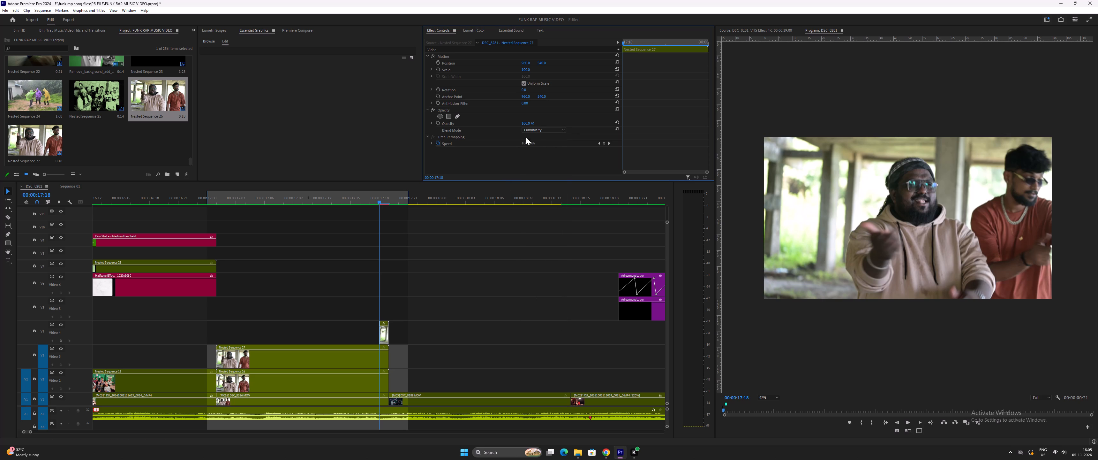
Set the blend mode of the short Nested Sequence 17 copy on Video 4 to Difference.
left_click(539, 129)
left_click(538, 277)
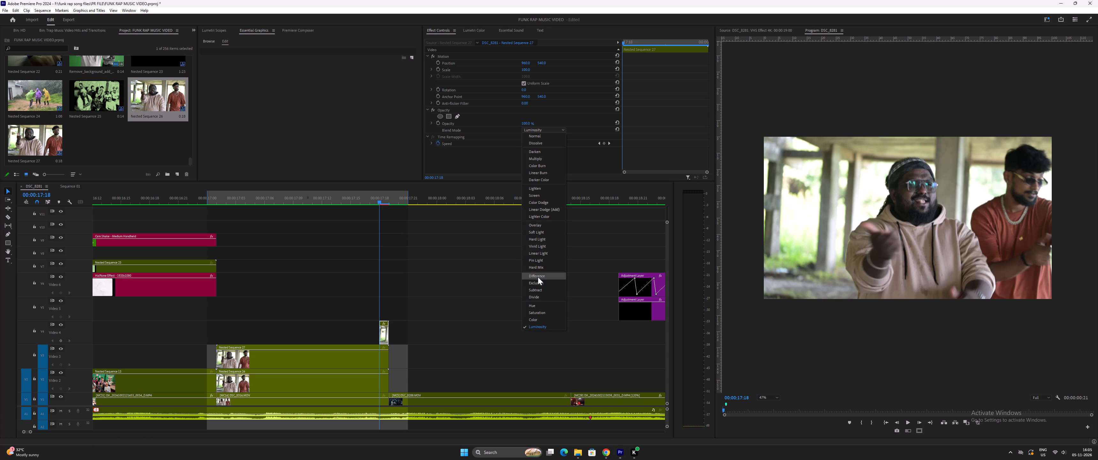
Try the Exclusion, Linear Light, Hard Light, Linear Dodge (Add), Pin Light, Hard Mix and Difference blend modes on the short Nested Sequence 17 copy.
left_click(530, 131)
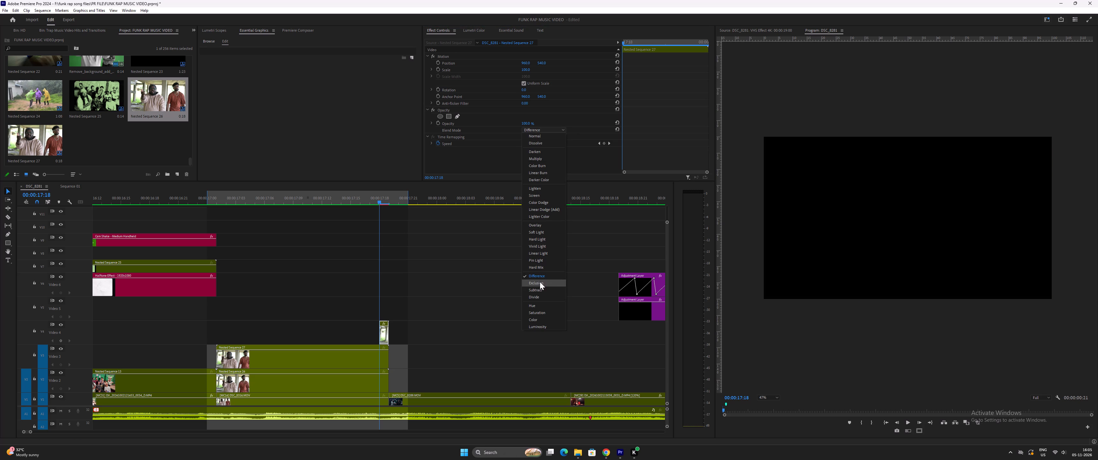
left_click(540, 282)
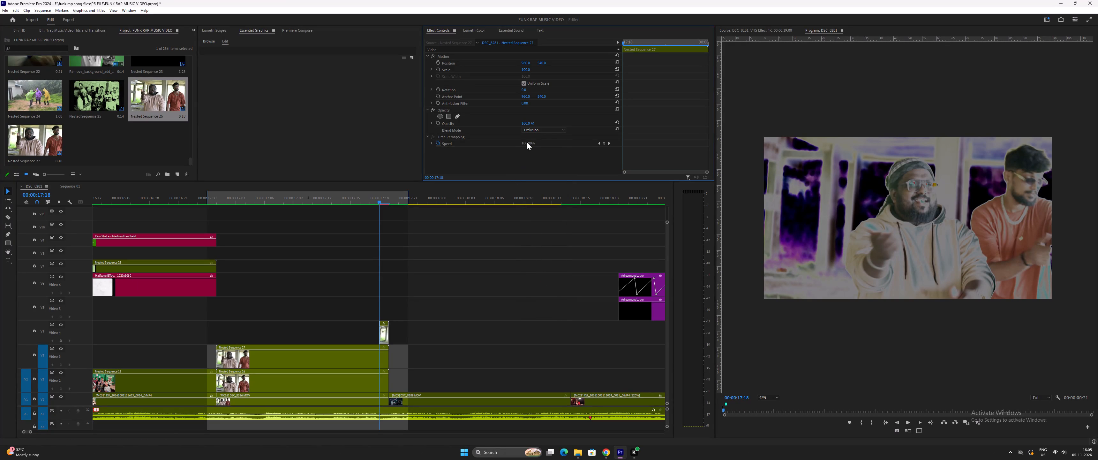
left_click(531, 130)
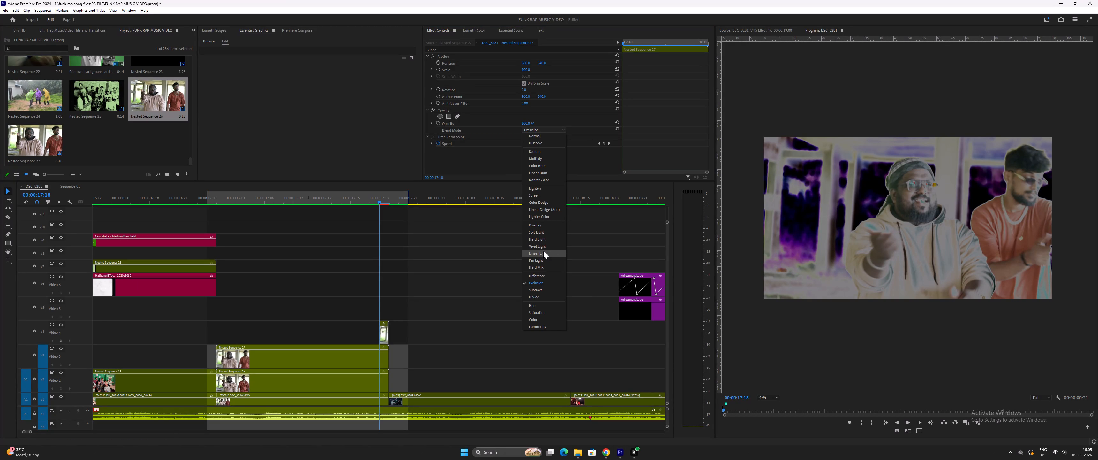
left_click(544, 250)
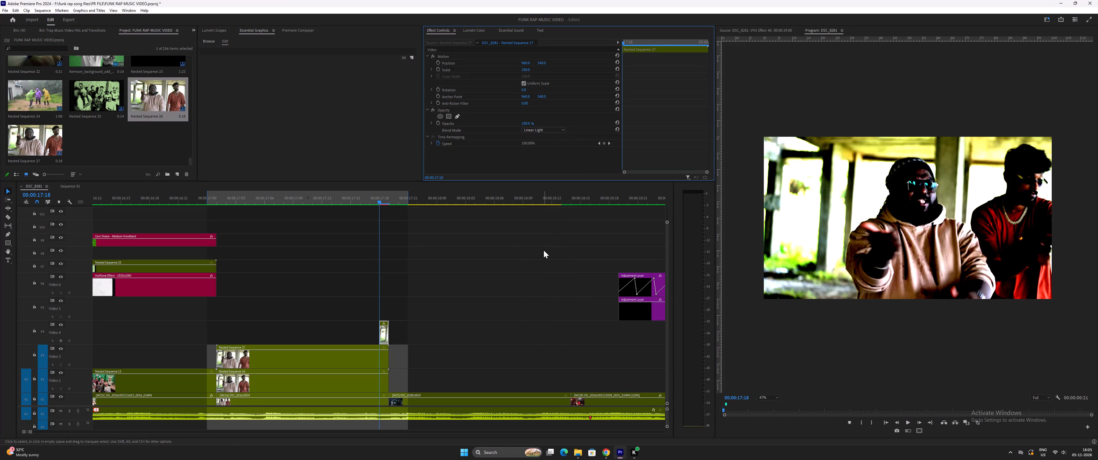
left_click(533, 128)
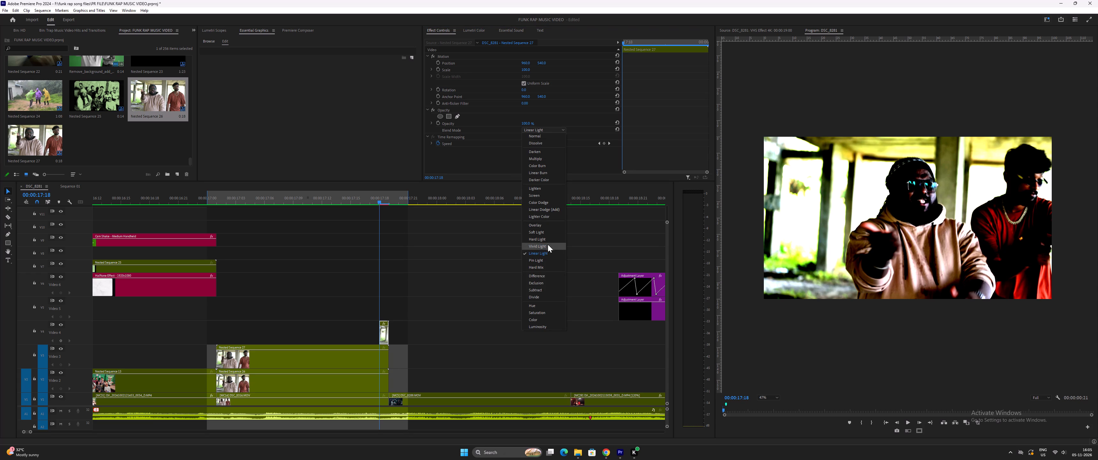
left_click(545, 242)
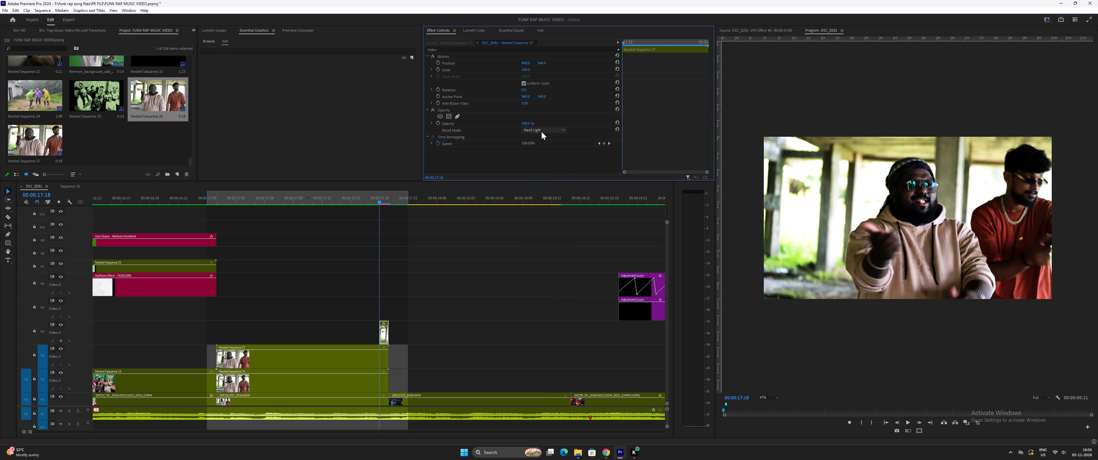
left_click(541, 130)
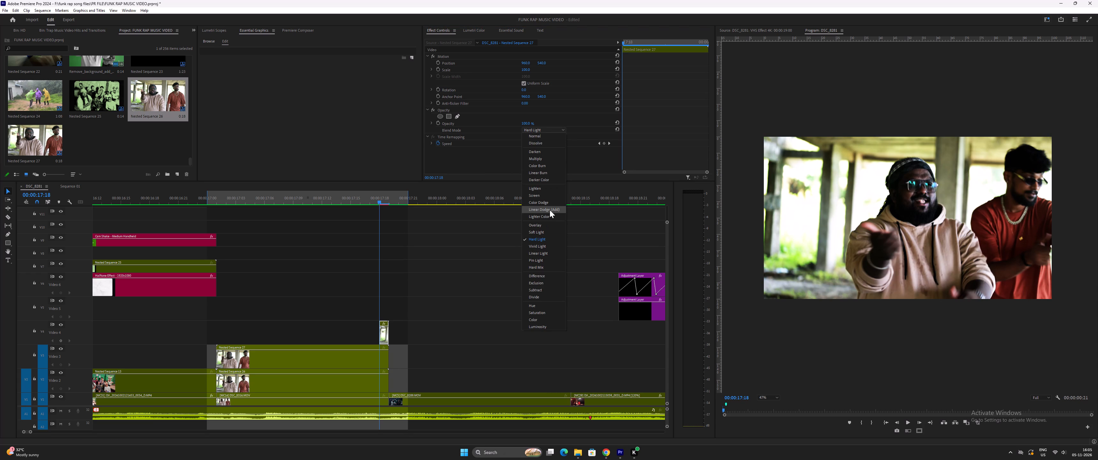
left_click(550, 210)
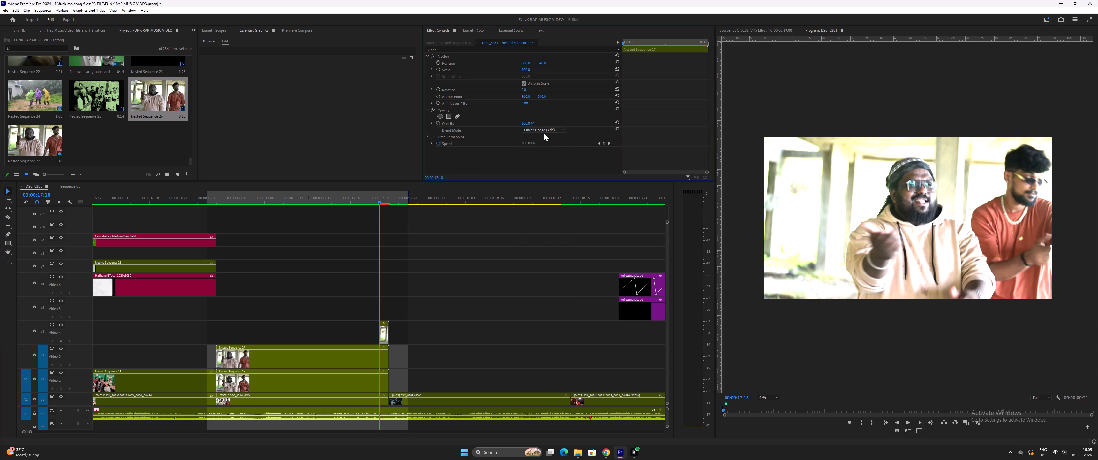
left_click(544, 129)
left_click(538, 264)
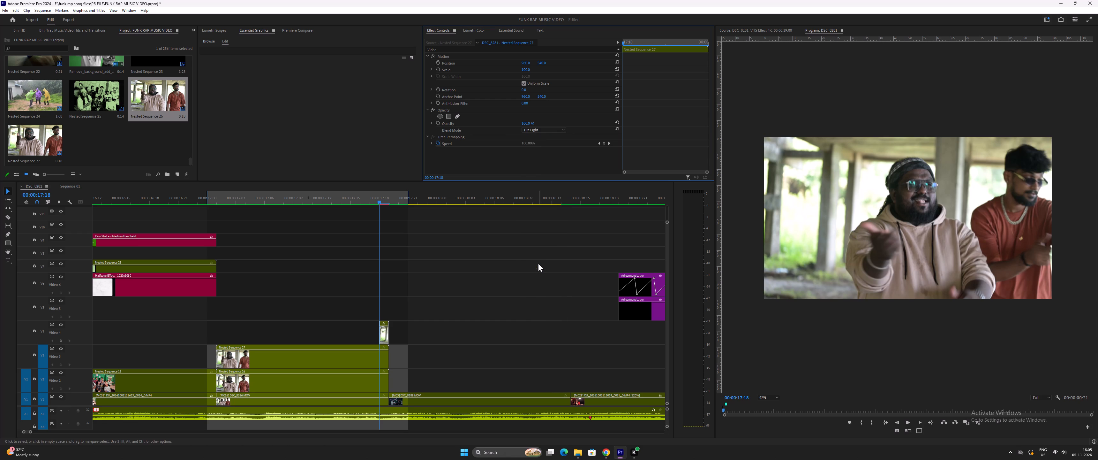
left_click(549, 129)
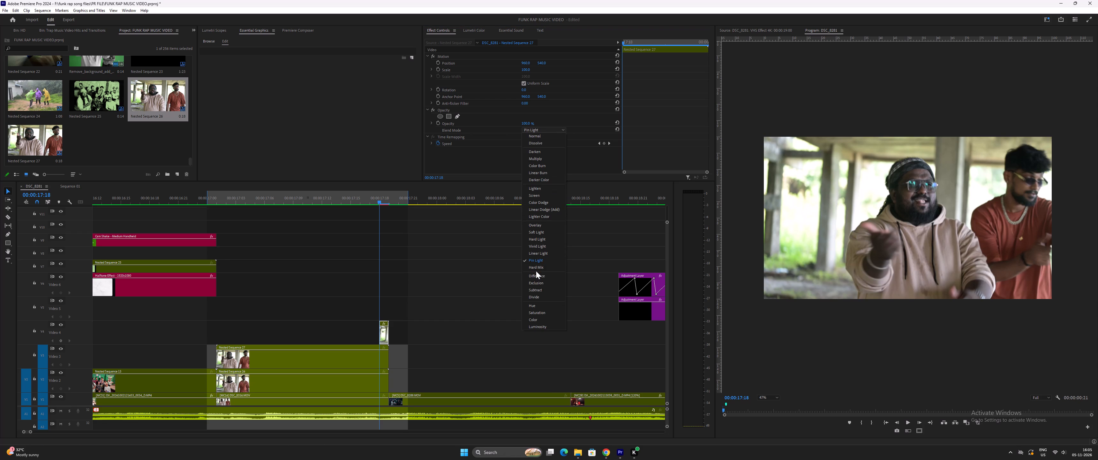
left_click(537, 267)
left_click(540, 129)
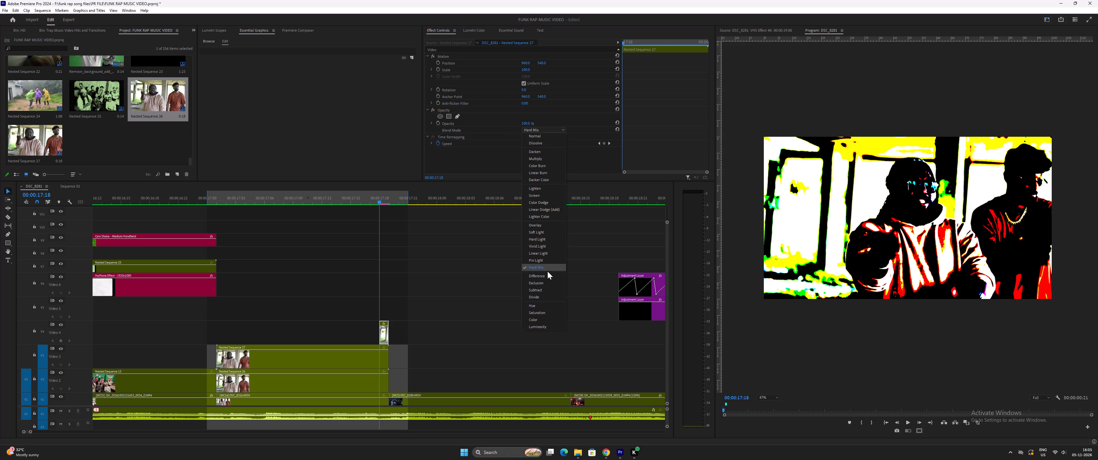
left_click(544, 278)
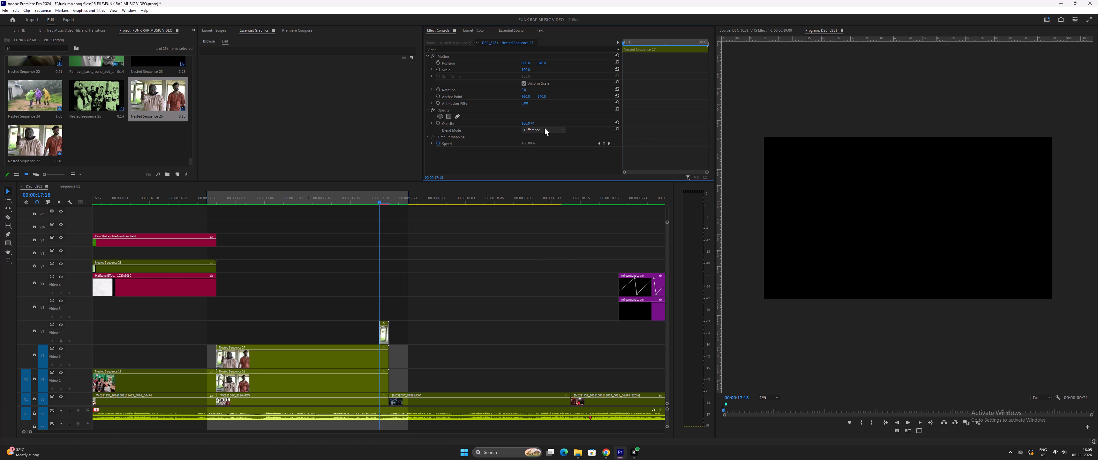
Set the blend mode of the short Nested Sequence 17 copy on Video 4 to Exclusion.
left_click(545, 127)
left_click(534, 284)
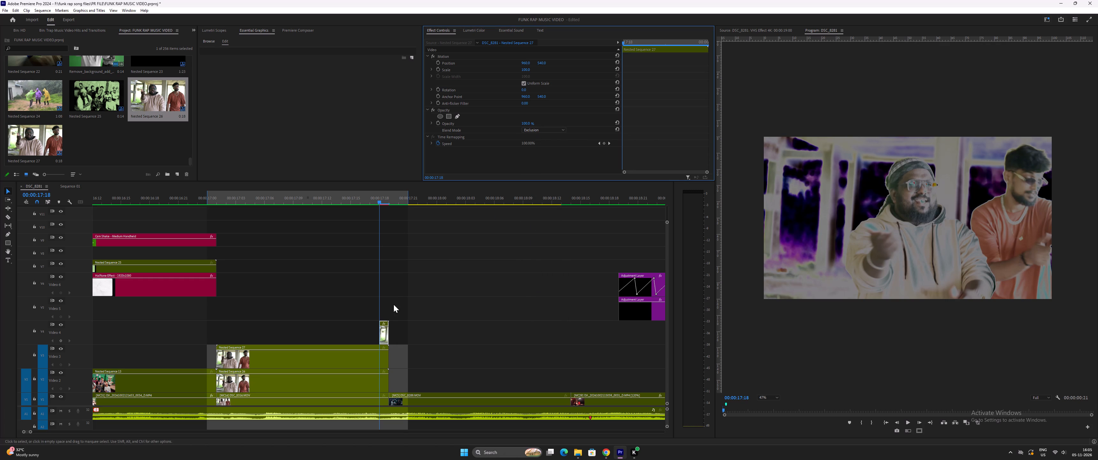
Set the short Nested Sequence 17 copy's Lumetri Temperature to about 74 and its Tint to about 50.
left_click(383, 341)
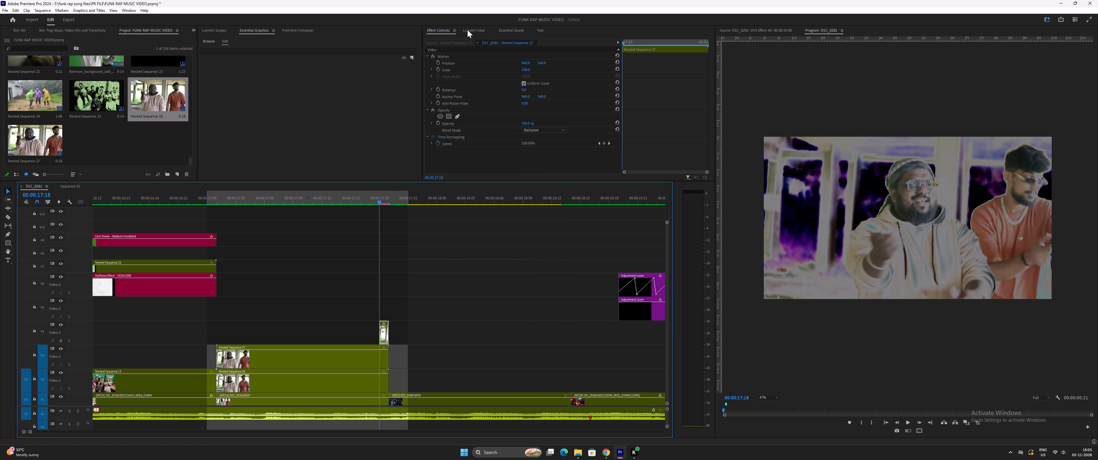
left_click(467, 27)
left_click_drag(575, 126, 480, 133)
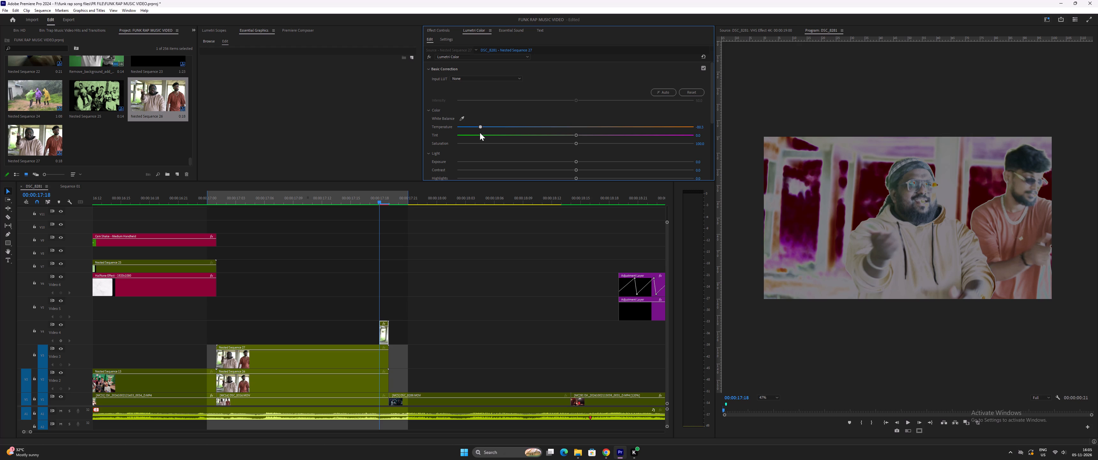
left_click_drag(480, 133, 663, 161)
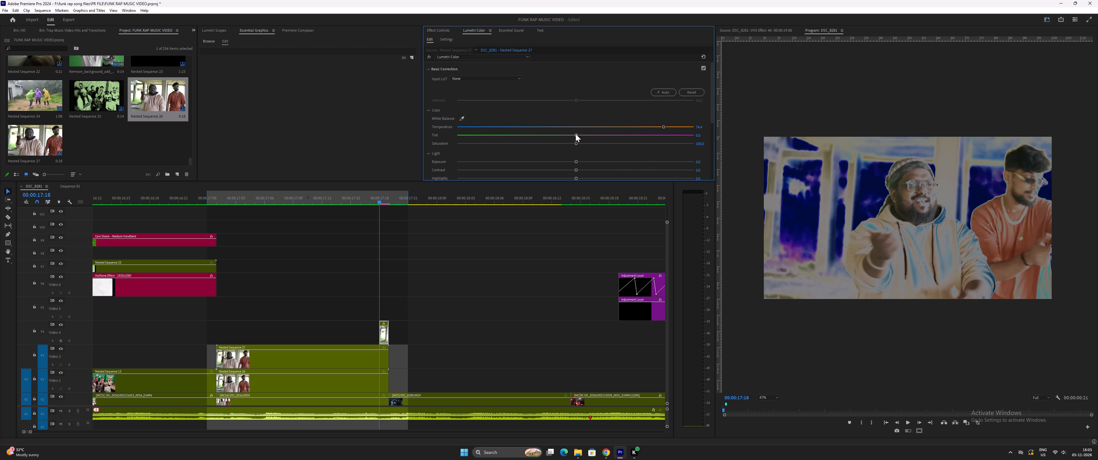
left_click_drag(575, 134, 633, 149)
Play back the end of the two-man shot and its cut to the next clip to check the styled frames.
left_click(354, 201)
key("space")
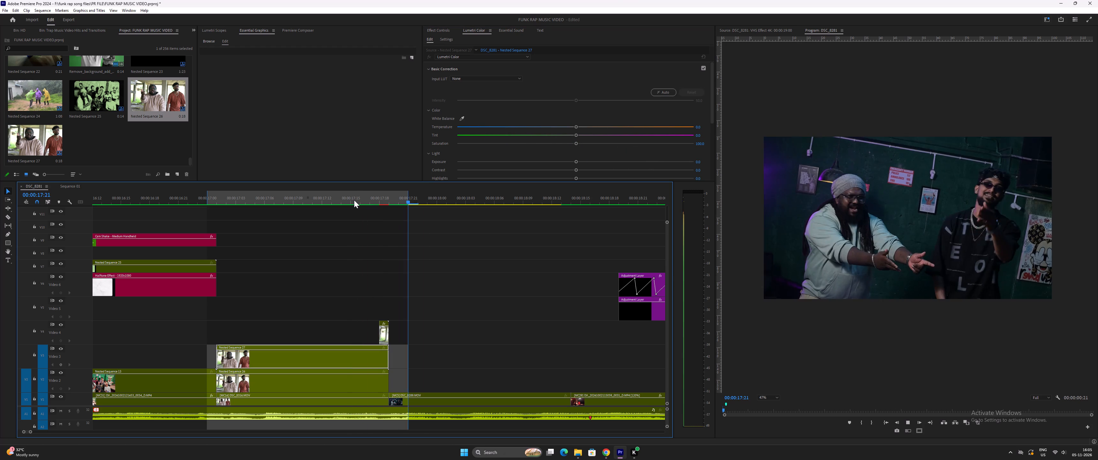
key("space")
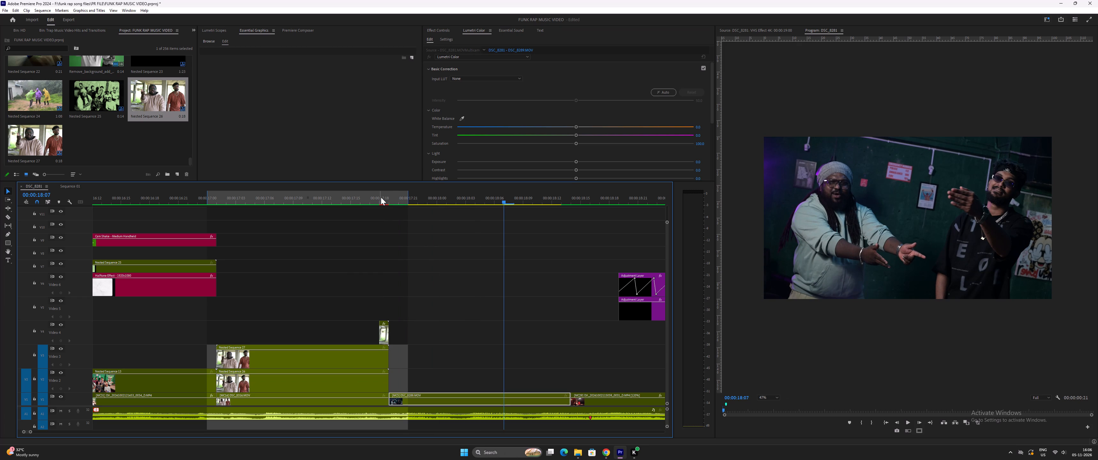
left_click_drag(382, 197, 402, 207)
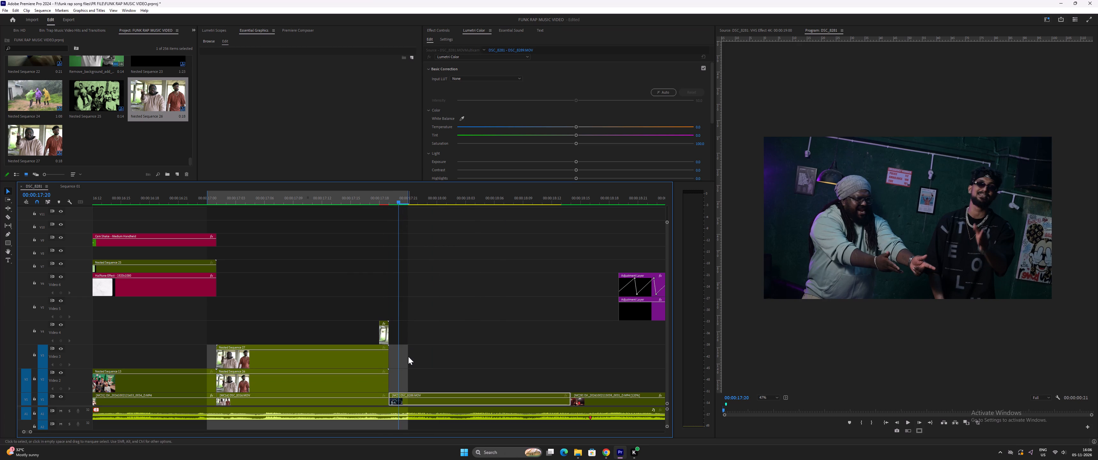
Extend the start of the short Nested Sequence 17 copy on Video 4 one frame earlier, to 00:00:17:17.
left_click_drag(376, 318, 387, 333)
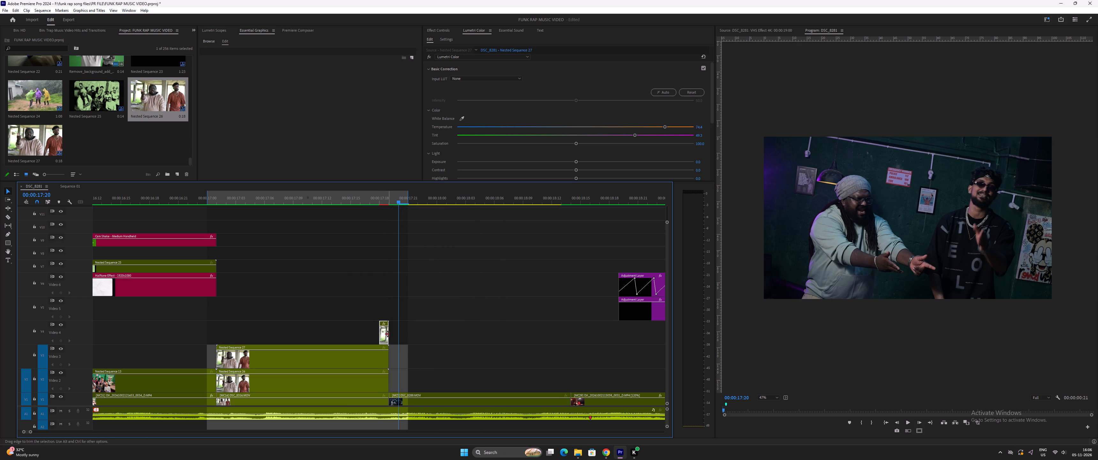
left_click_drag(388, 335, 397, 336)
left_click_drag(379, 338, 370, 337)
Play back the two-man shot through the following cut to review the lengthened blend effect.
left_click(272, 193)
key("space")
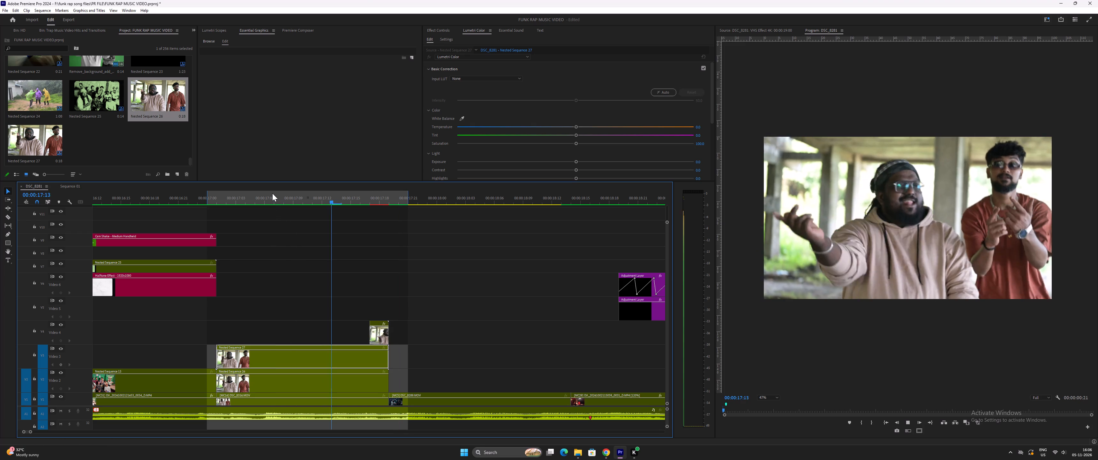
key("space")
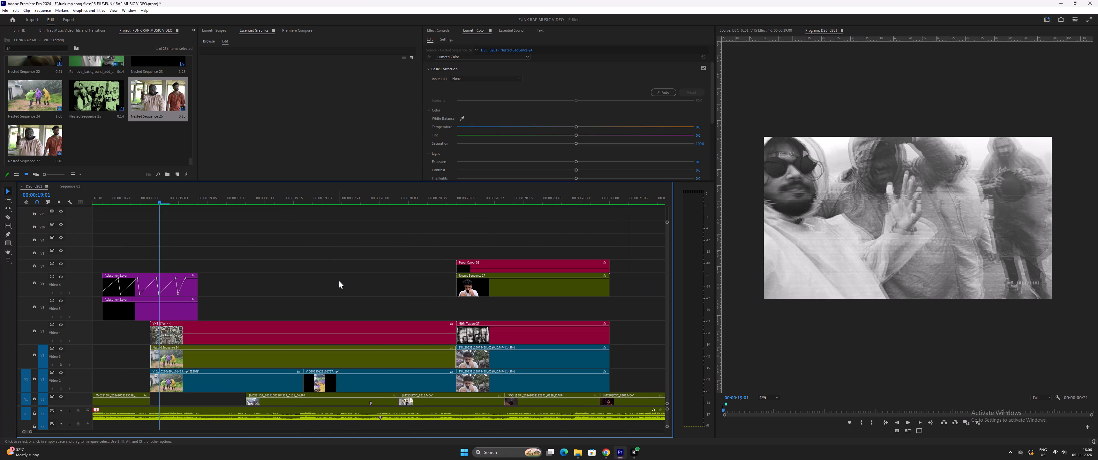
key("minus")
key("minus")
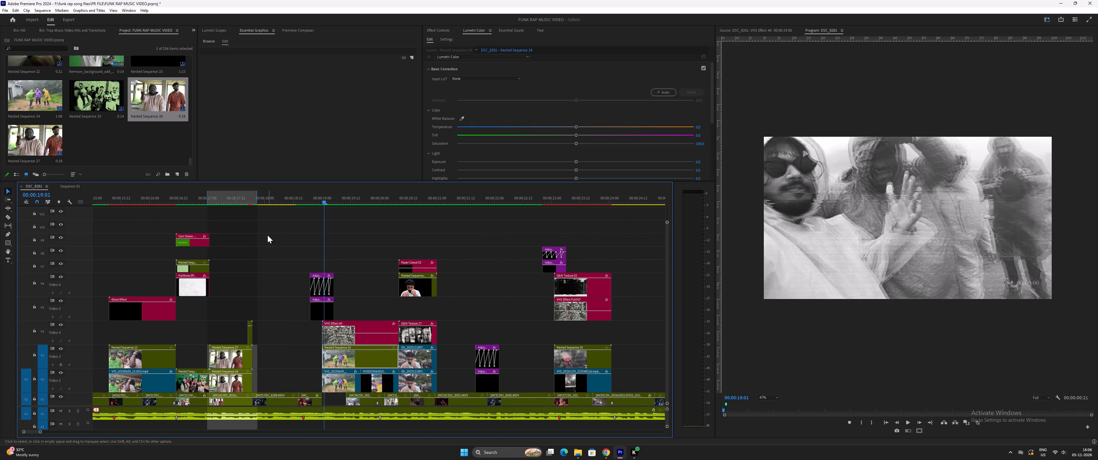
left_click(244, 199)
key("equal")
key("equal")
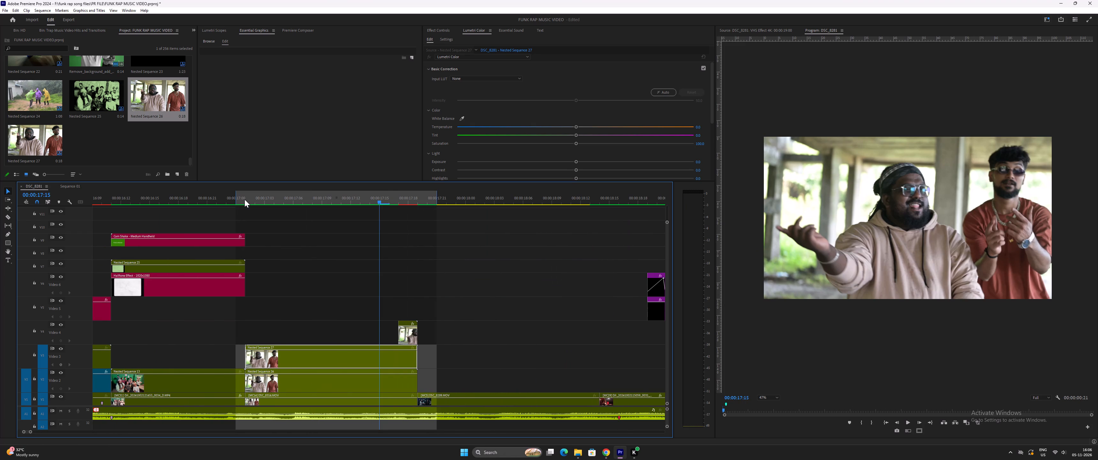
key("equal")
key("space")
key("space")
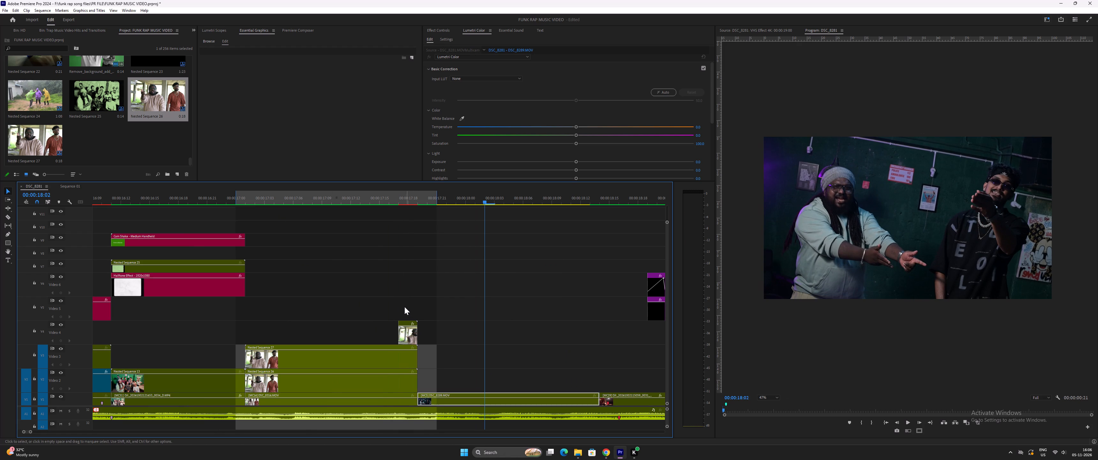
Delete the short Nested Sequence 17 copy from Video 4.
left_click_drag(399, 303, 425, 334)
key("Delete")
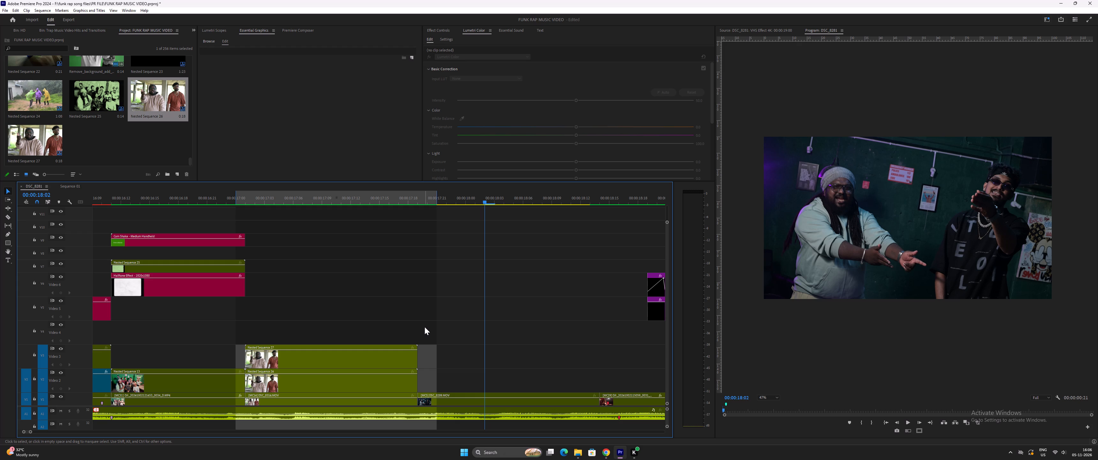
Play back the green group shot and the two-man shot through the cut to the next clip.
key("minus")
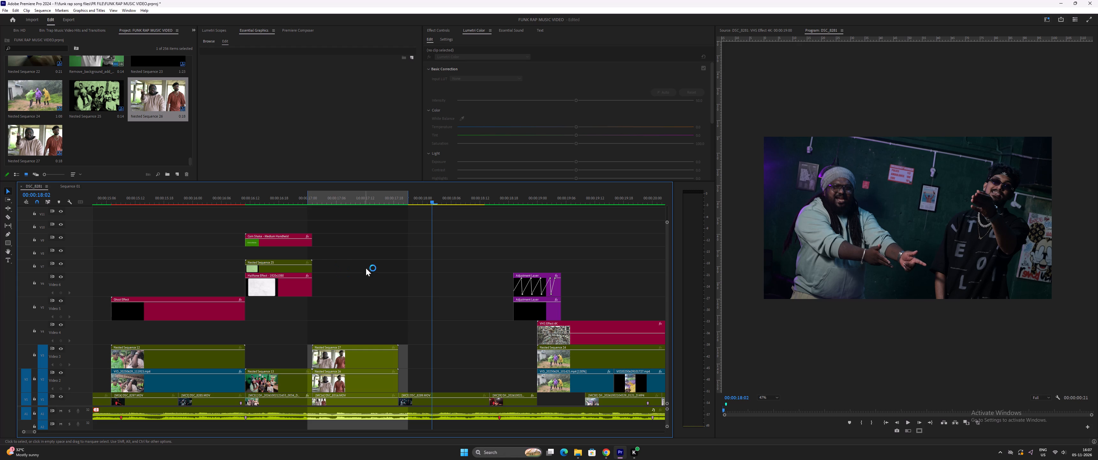
left_click(277, 201)
key("space")
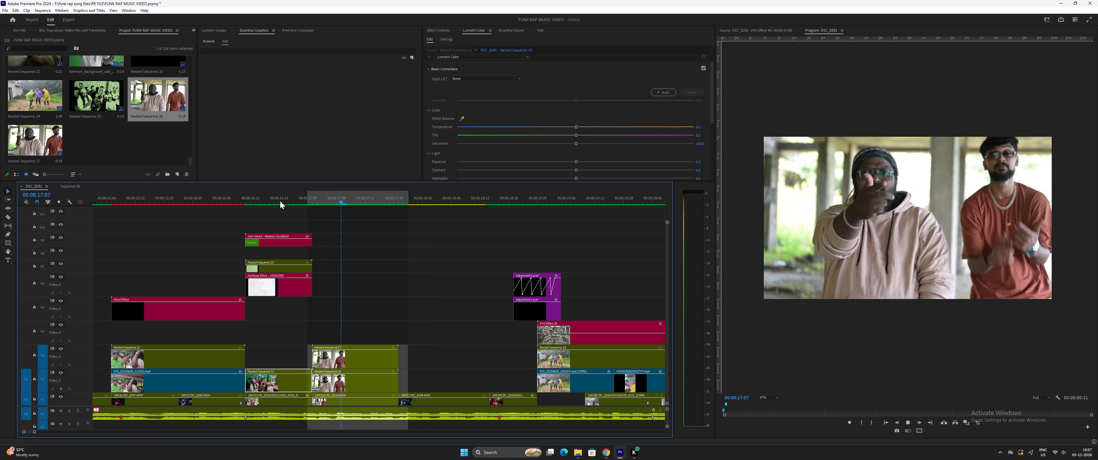
key("space")
left_click(283, 195)
key("space")
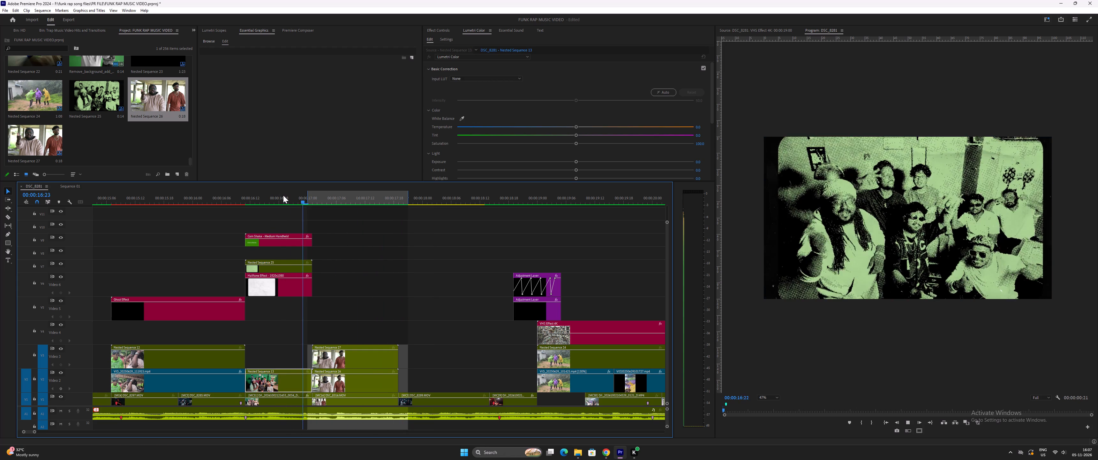
key("space")
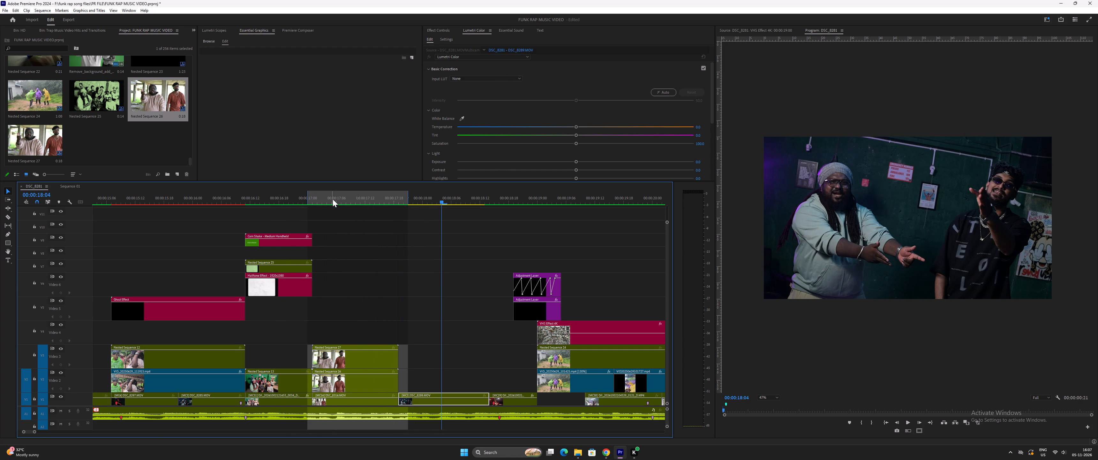
left_click(333, 199)
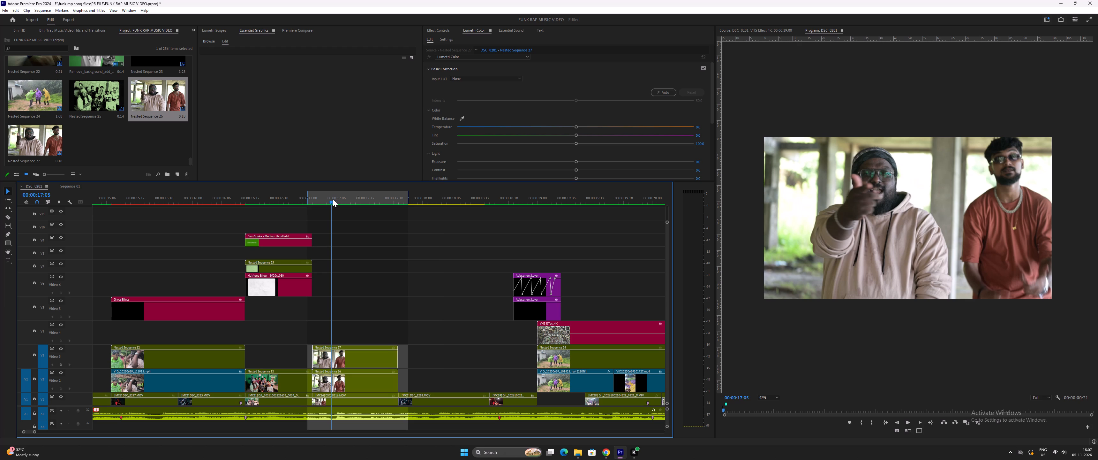
key("space")
key("space")
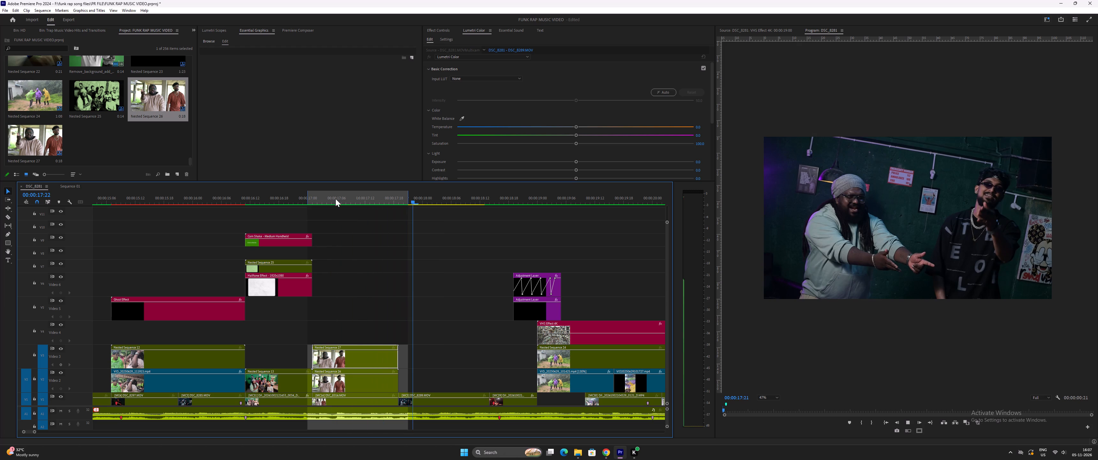
Play back the black-and-white shot around 00:00:16:00 and its run into the following clips.
left_click_drag(401, 202, 195, 206)
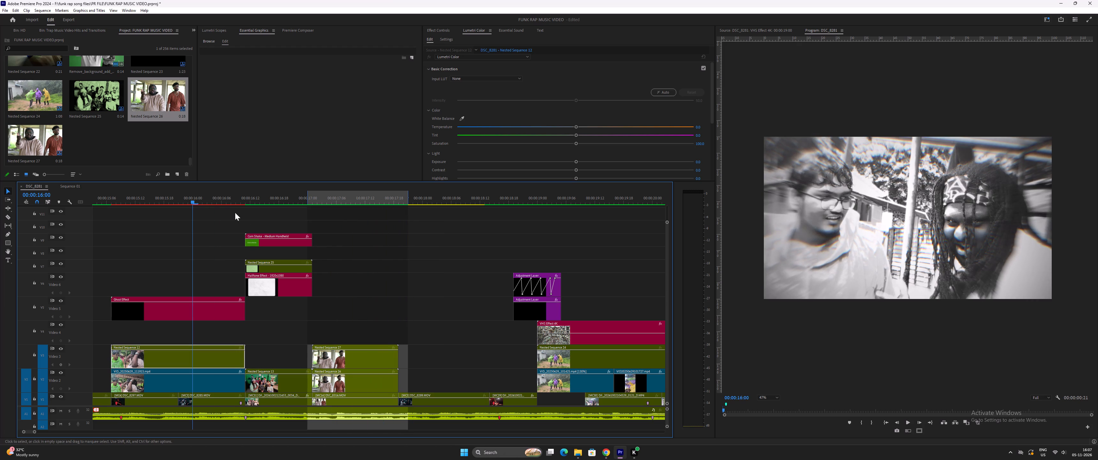
key("space")
key("space")
left_click(209, 195)
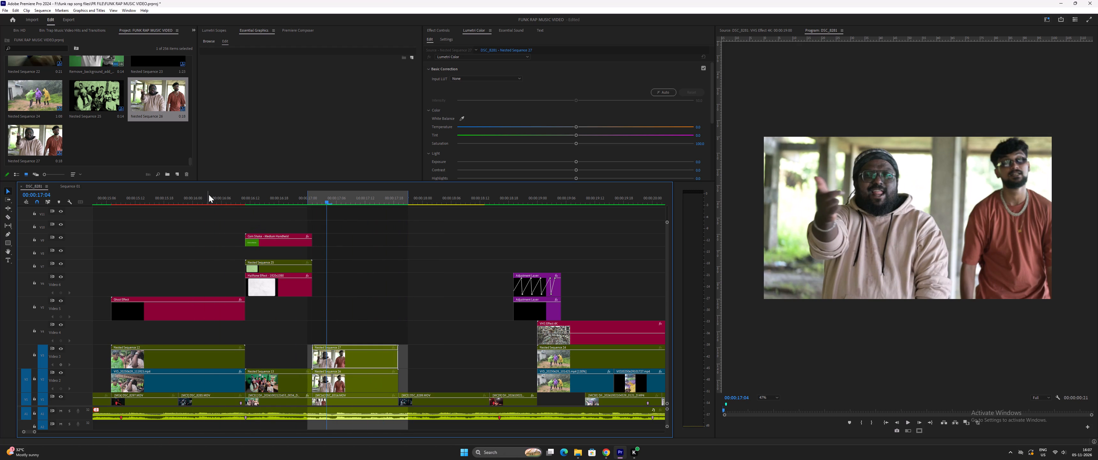
key("minus")
key("space")
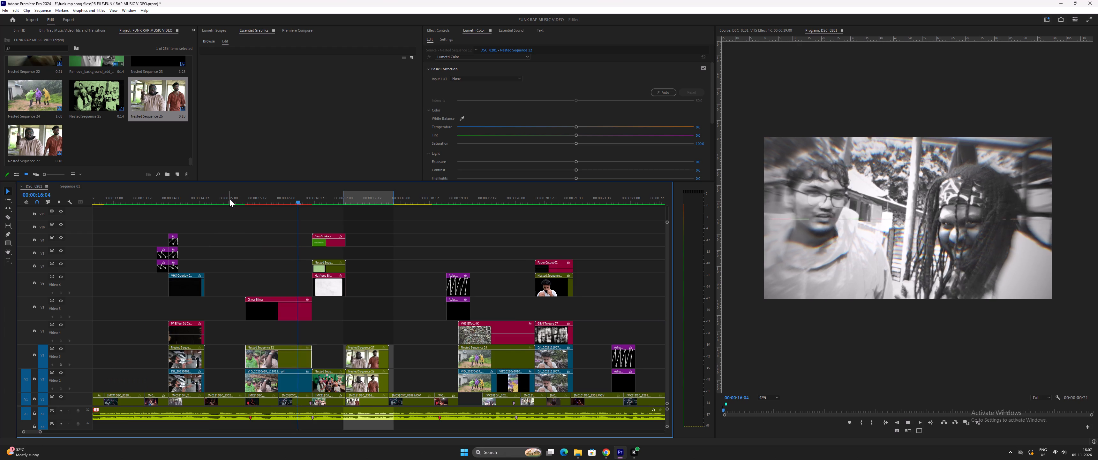
key("space")
left_click(293, 195)
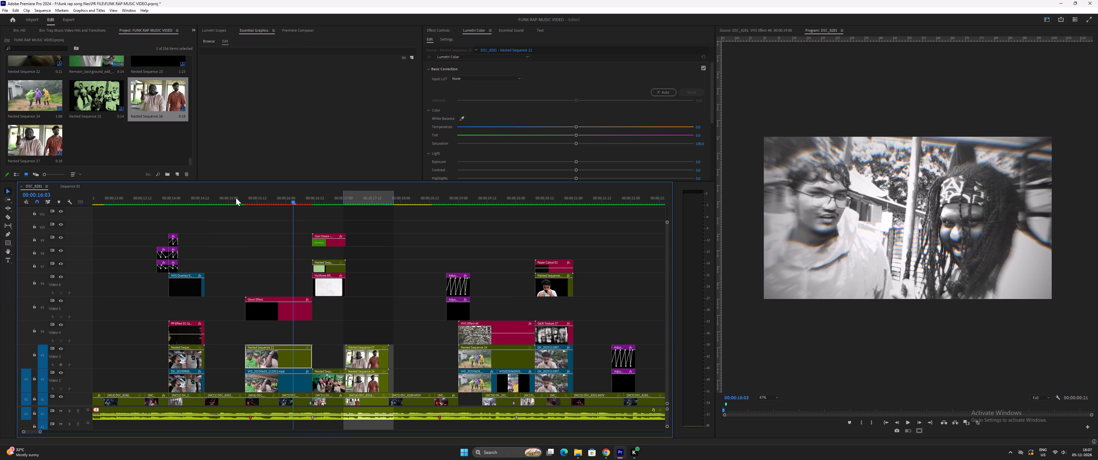
Mark the section from 00:00:15:03 to 00:00:16:15 with in and out points and render its preview.
left_click(237, 197)
key("i")
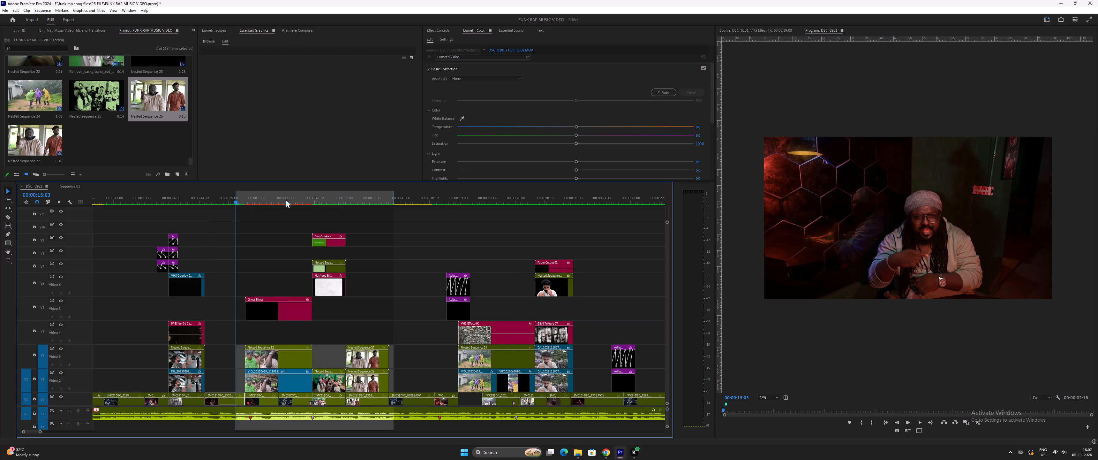
left_click(319, 199)
key("o")
key("ctrl+p")
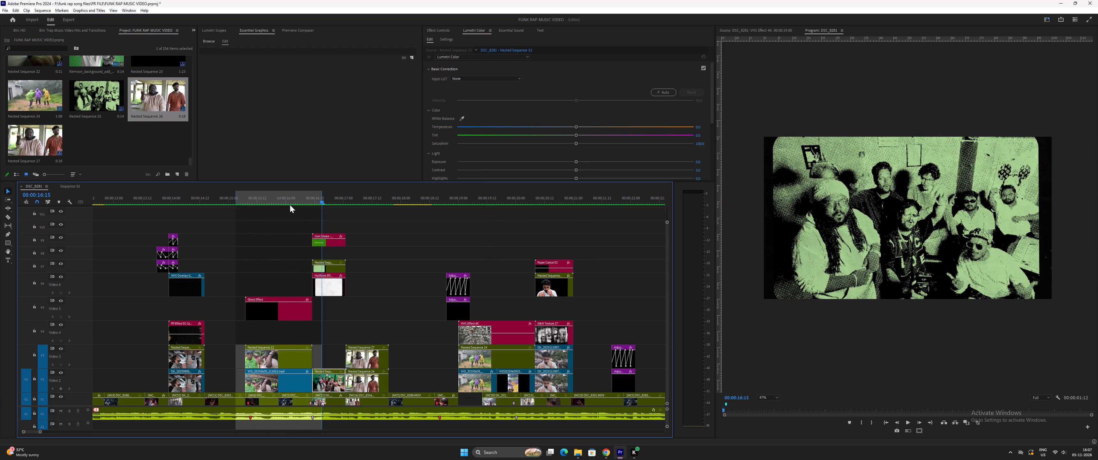
Play back the rendered section on through the group shot and two-man shot to check the flow between clips.
left_click(212, 197)
key("space")
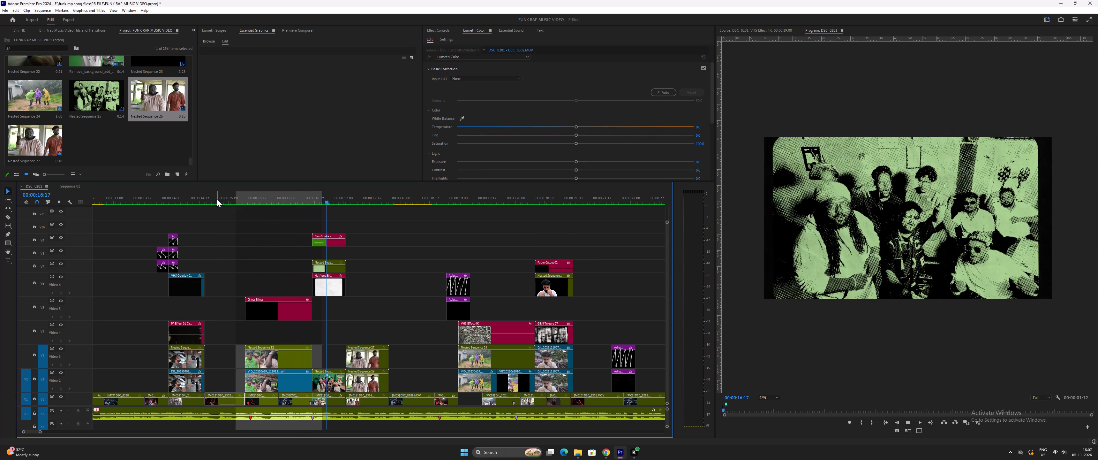
key("space")
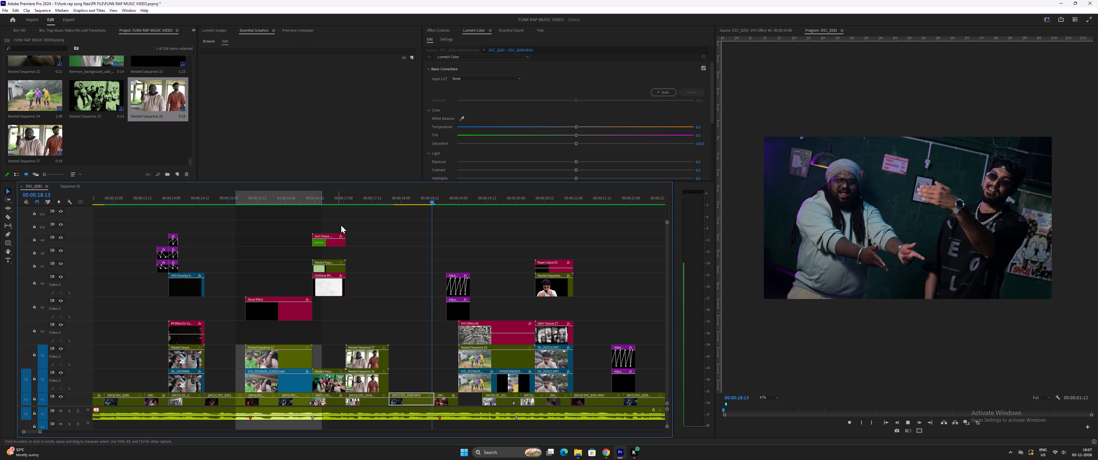
left_click(367, 197)
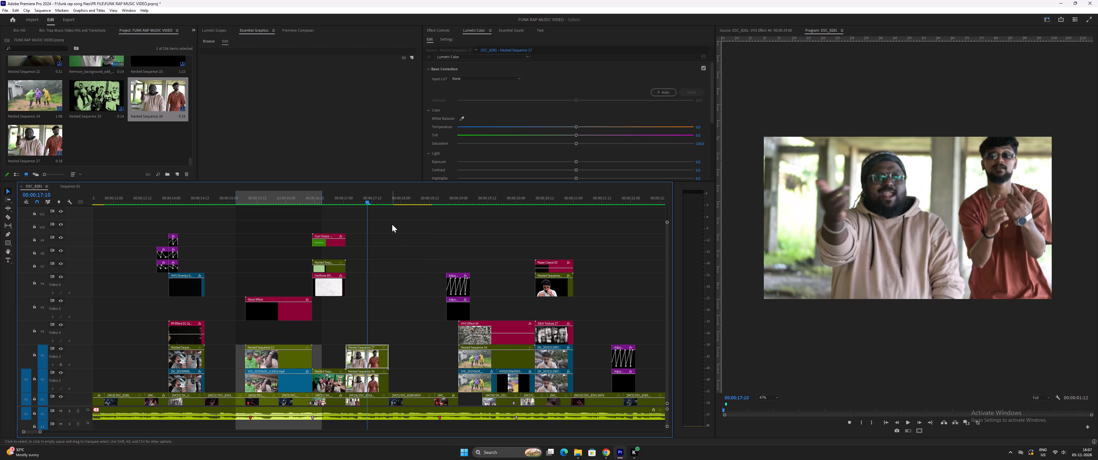
key("equal")
left_click(330, 193)
key("space")
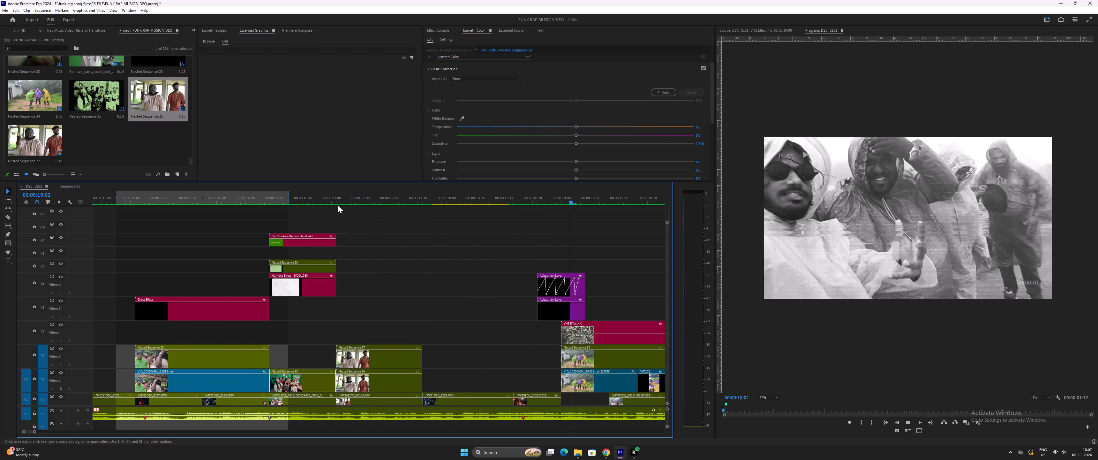
key("space")
key("minus")
left_click(386, 197)
key("equal")
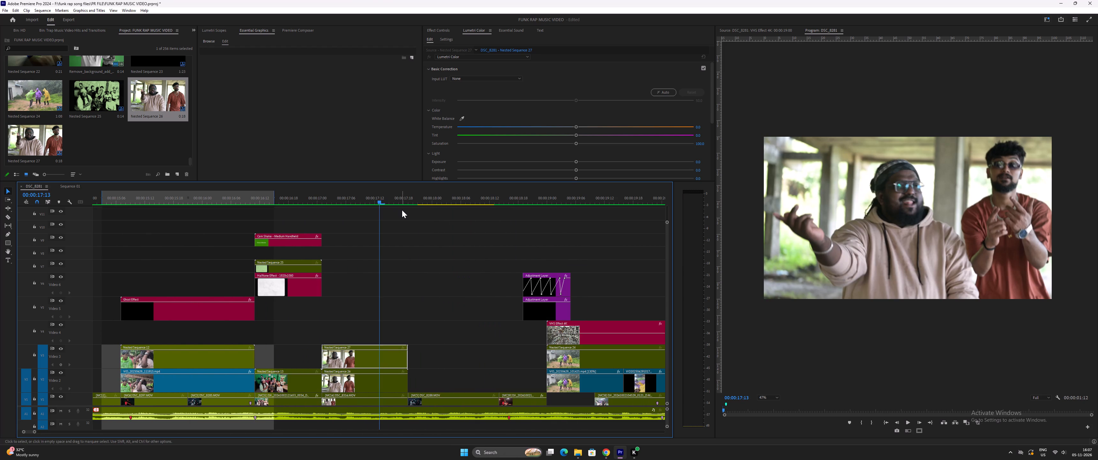
left_click(298, 199)
key("space")
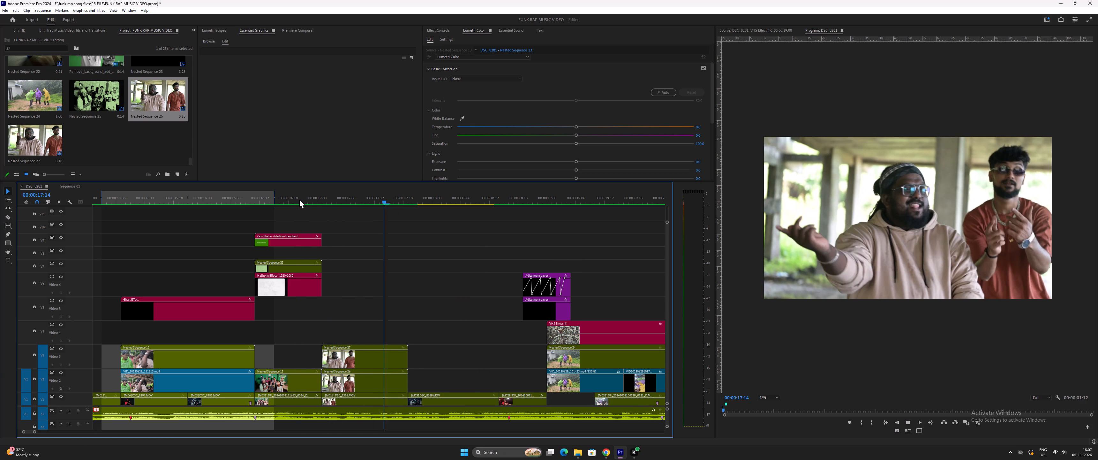
key("space")
Examine the end of the two-man shot closely and park the playhead on its cut at 00:00:17:19.
key("equal")
left_click_drag(401, 197, 390, 204)
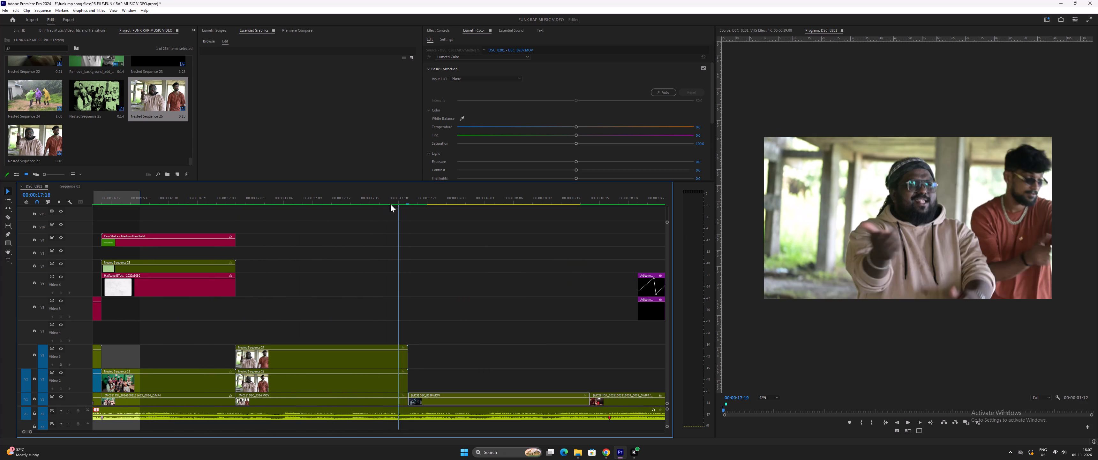
left_click_drag(390, 204, 378, 207)
key("space")
key("space")
left_click_drag(411, 199, 407, 200)
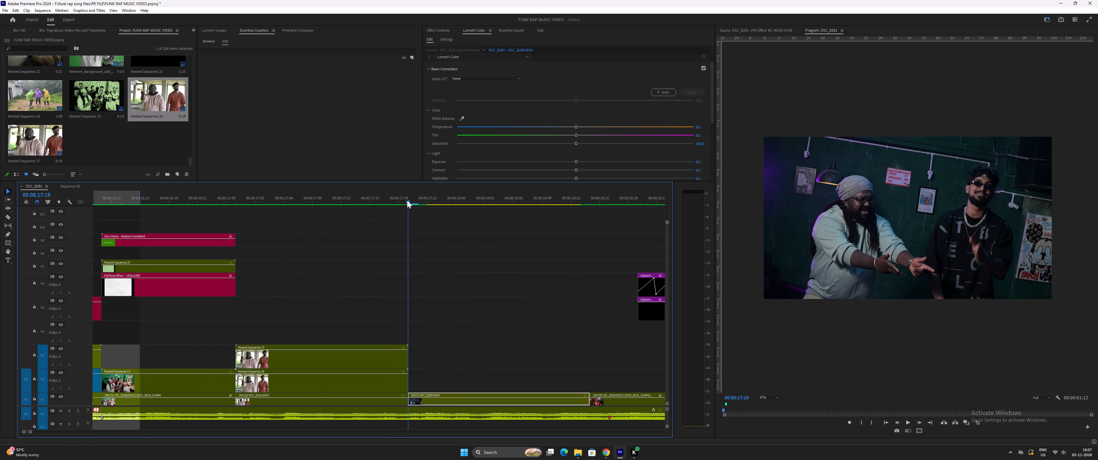
left_click_drag(407, 200, 407, 197)
Switch to Sequence 01 of the EFFECTS_1 project and preview the transition media near 00;14;35.
left_click(64, 184)
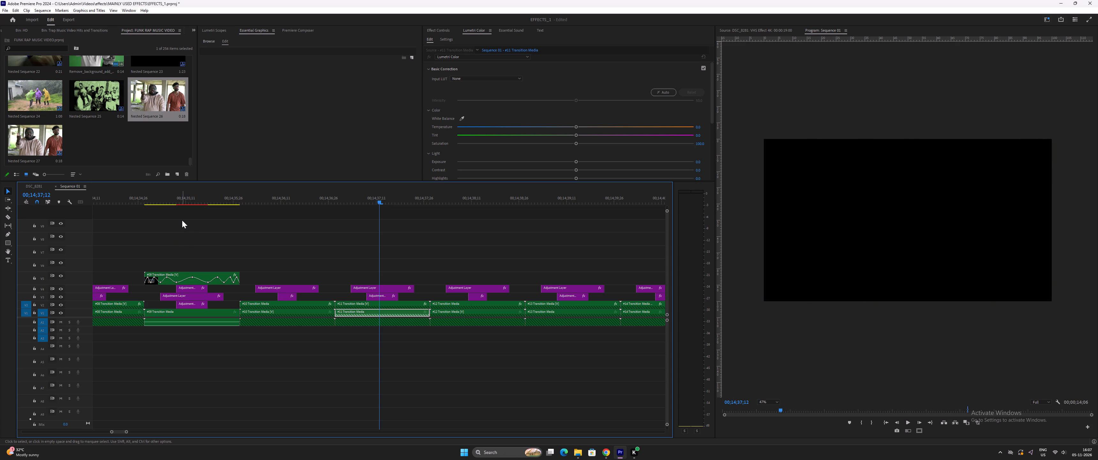
left_click(148, 199)
key("space")
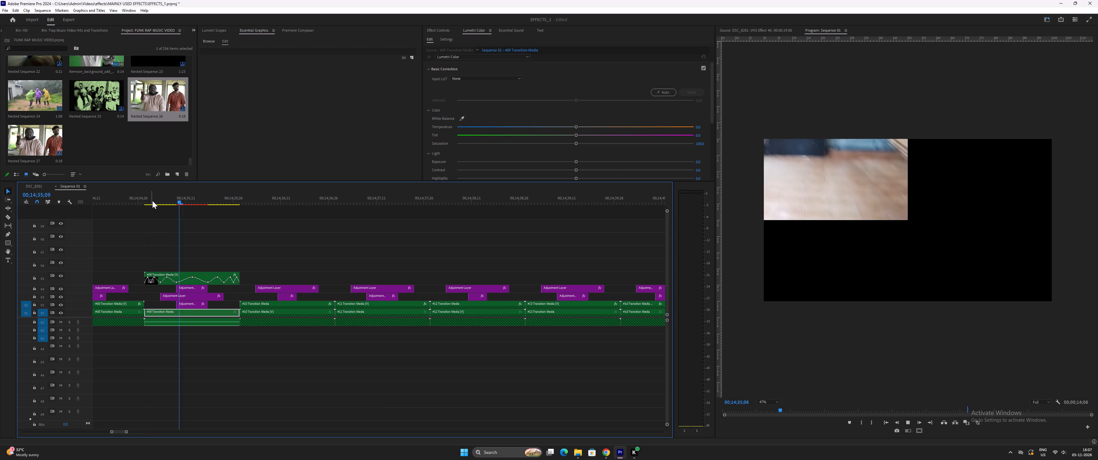
type("---")
type("--")
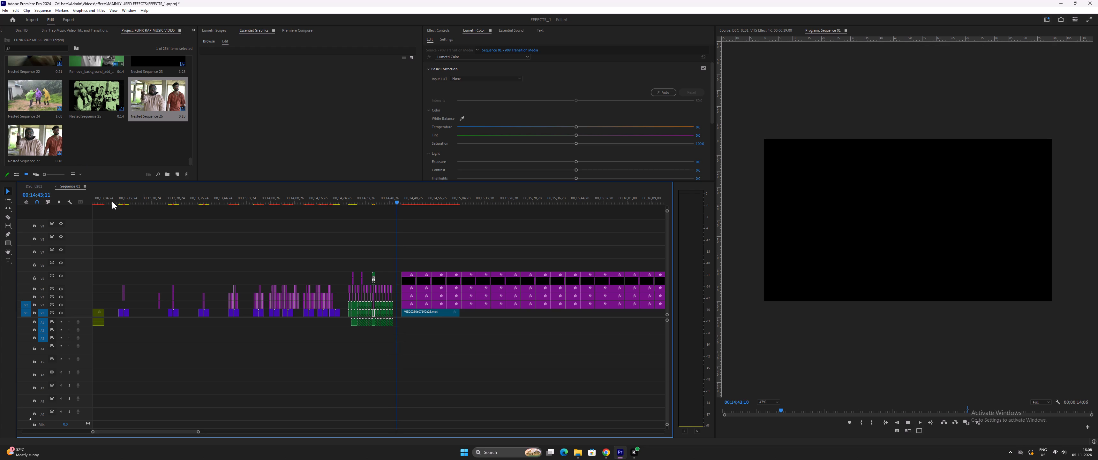
Preview the effects on the street dancer clips around 00;13;10 and 00;14;18 in the effects sequence.
left_click(122, 195)
key("equal")
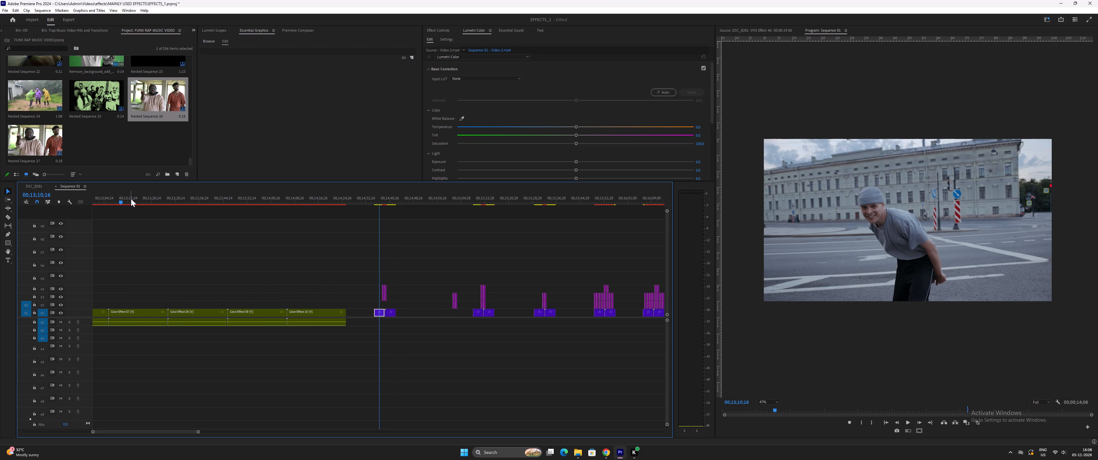
key("equal")
key("space")
key("space")
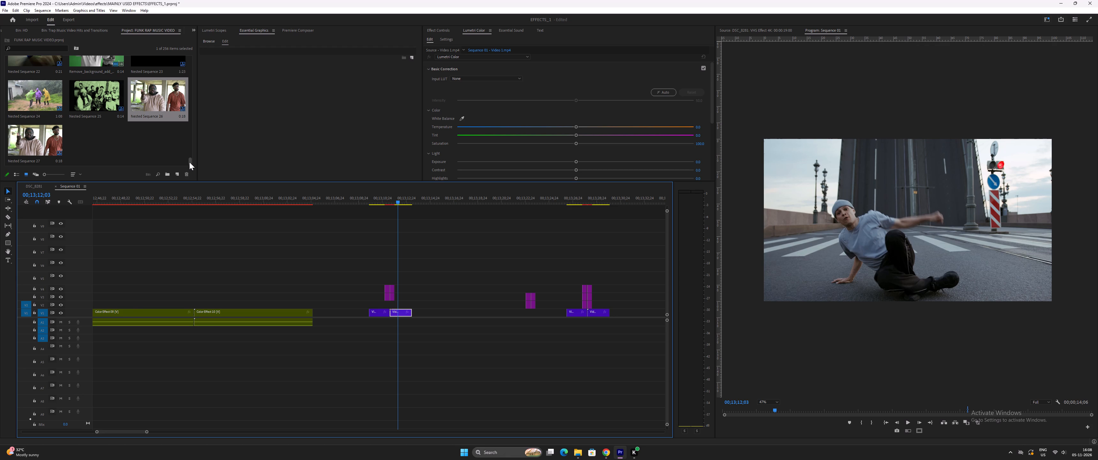
type("-----")
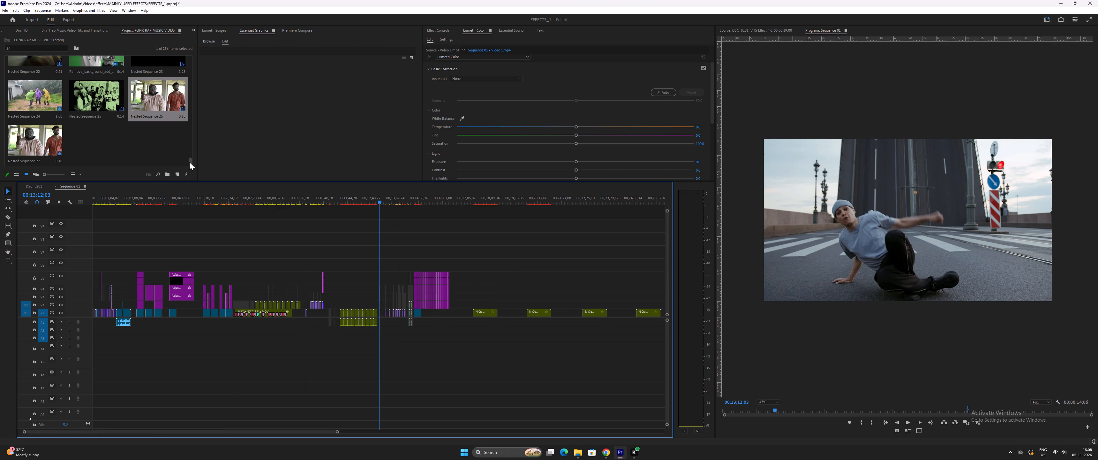
left_click(405, 198)
key("equal")
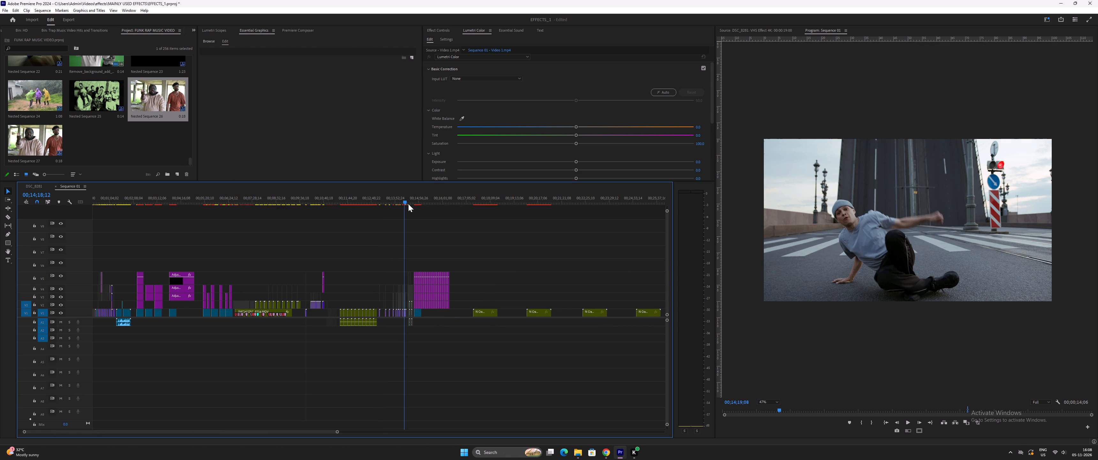
key("equal")
key("equal")
key("equal")
key("space")
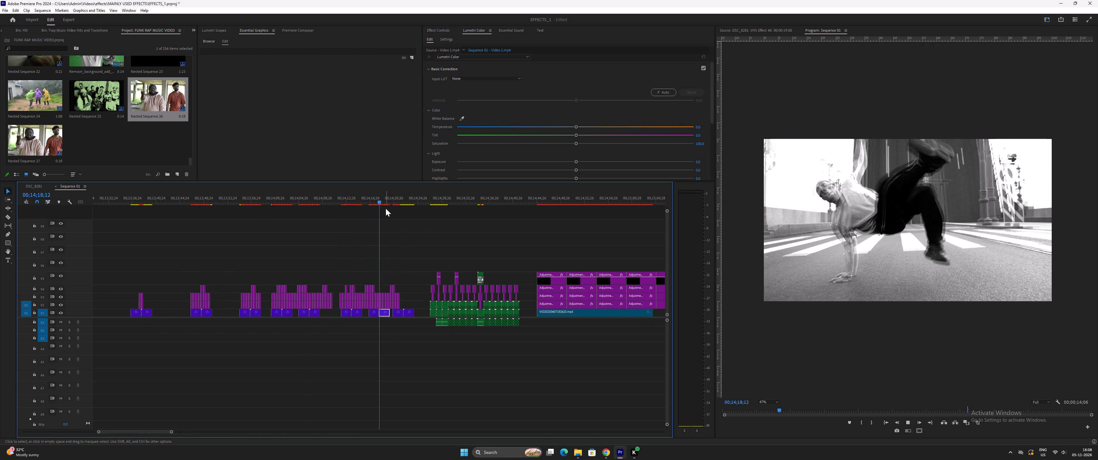
key("equal")
key("minus")
key("space")
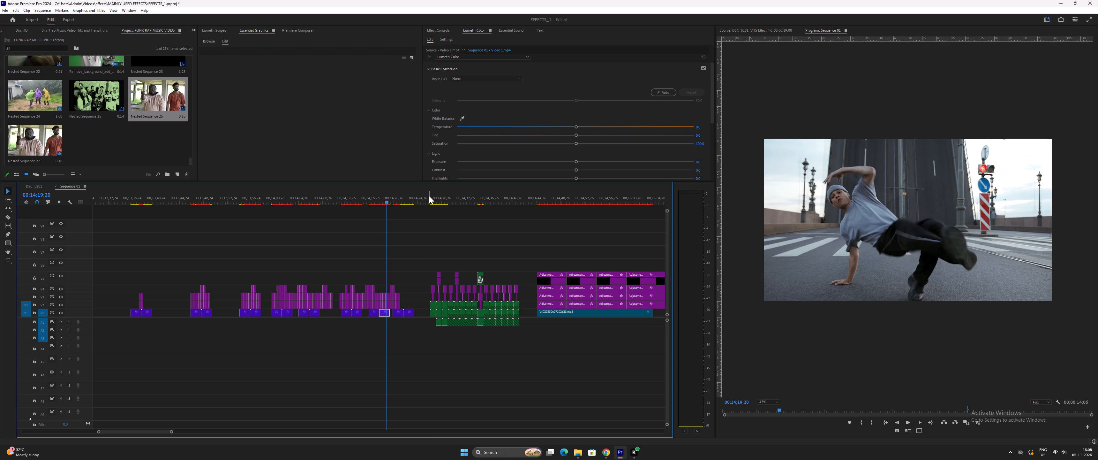
Preview the first transition media clips around 00;14;27 in the effects sequence.
left_click(429, 196)
key("space")
key("equal")
key("equal")
key("space")
type("-")
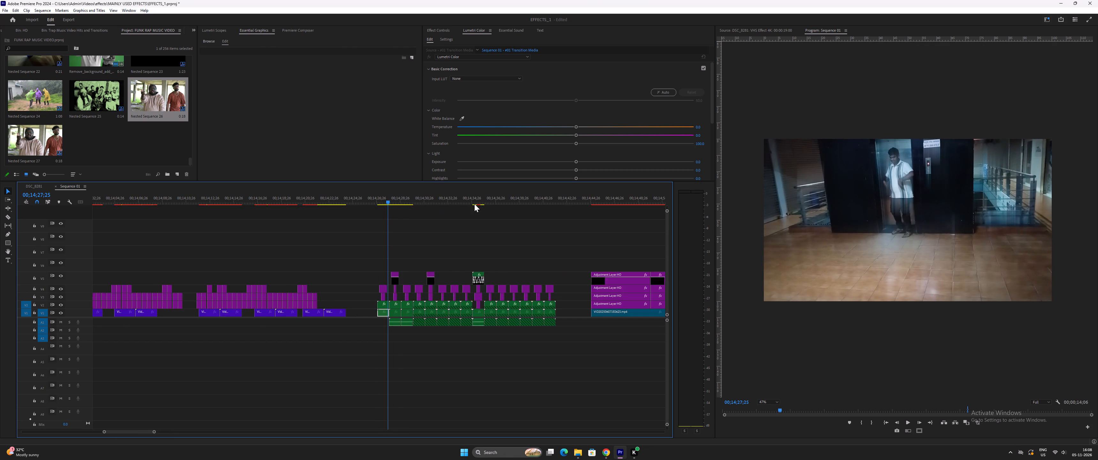
key("minus")
Preview the stacked adjustment layer effects over the video clip starting near 00;14;45.
left_click(486, 194)
key("space")
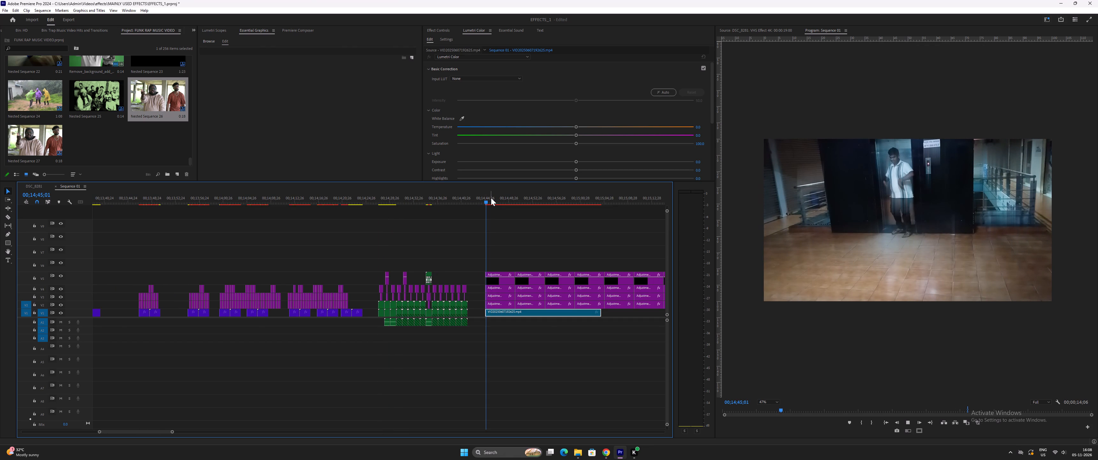
key("minus")
key("equal")
key("equal")
key("equal")
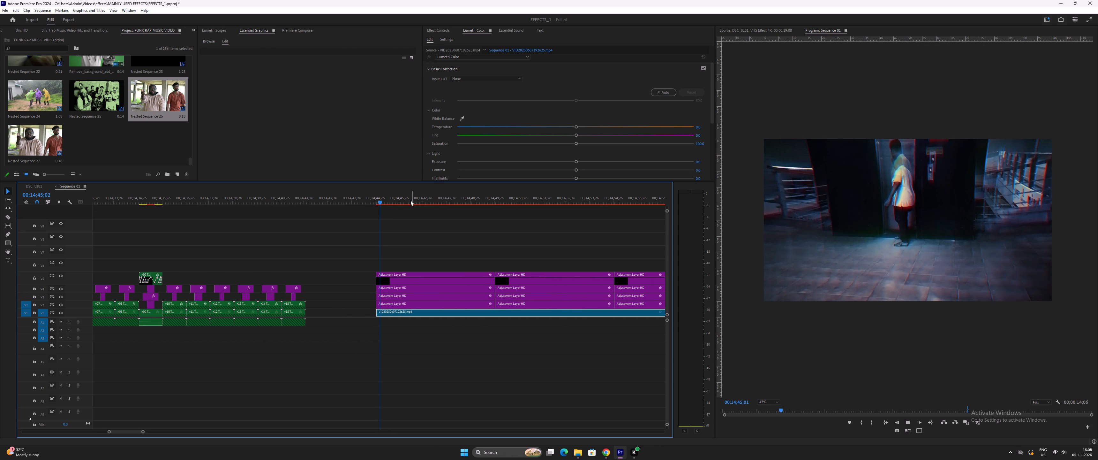
key("minus")
left_click_drag(422, 197, 447, 204)
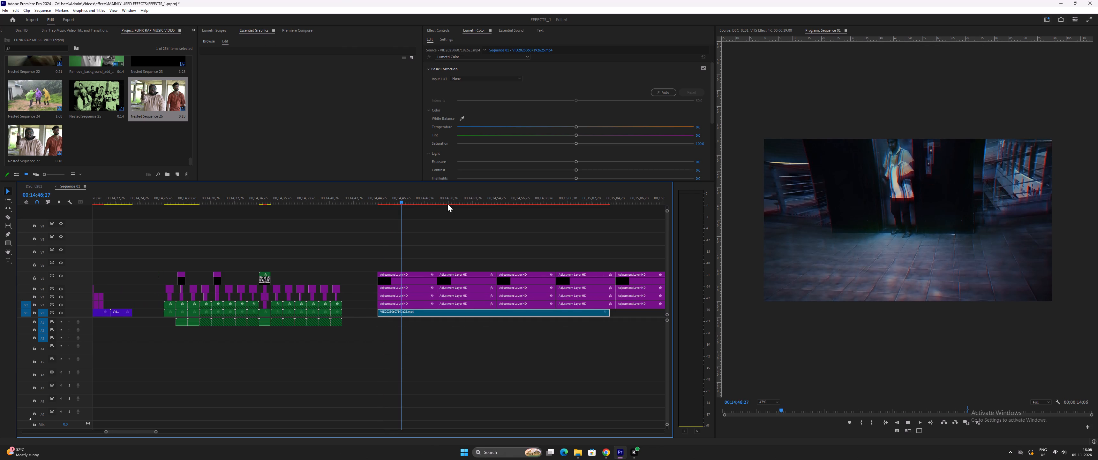
left_click_drag(447, 204, 453, 205)
key("space")
type("----")
key("space")
Preview the standalone clips around 00;17;40 and 00;20;14 in the effects sequence.
left_click(510, 199)
key("space")
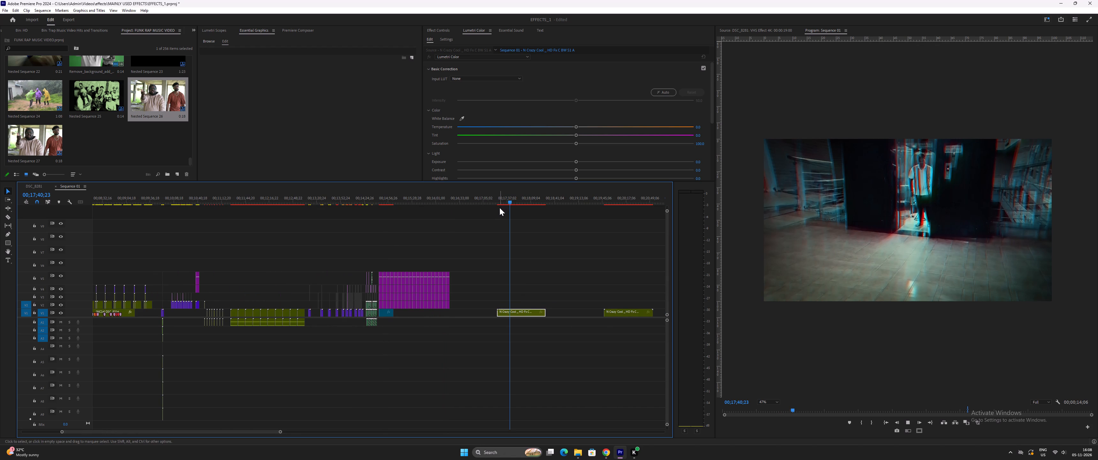
key("minus")
key("space")
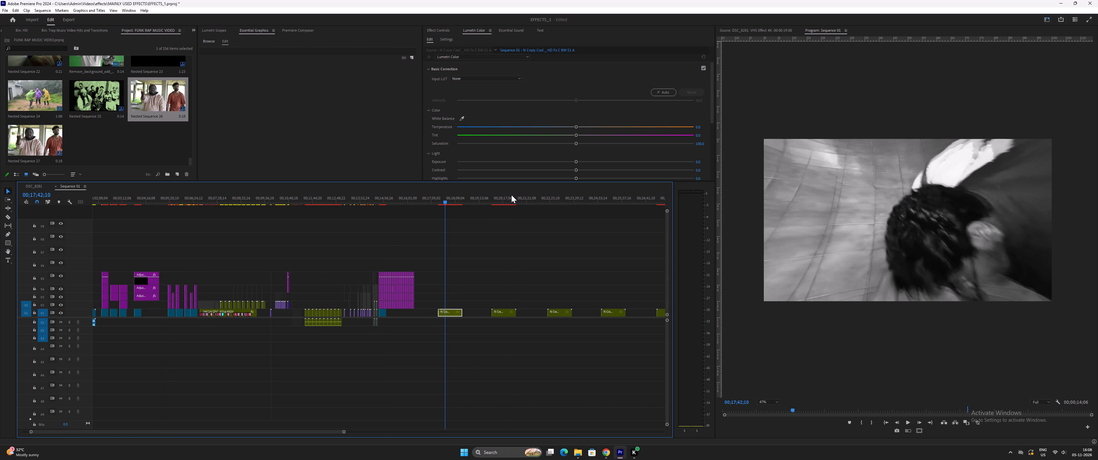
left_click(503, 192)
key("space")
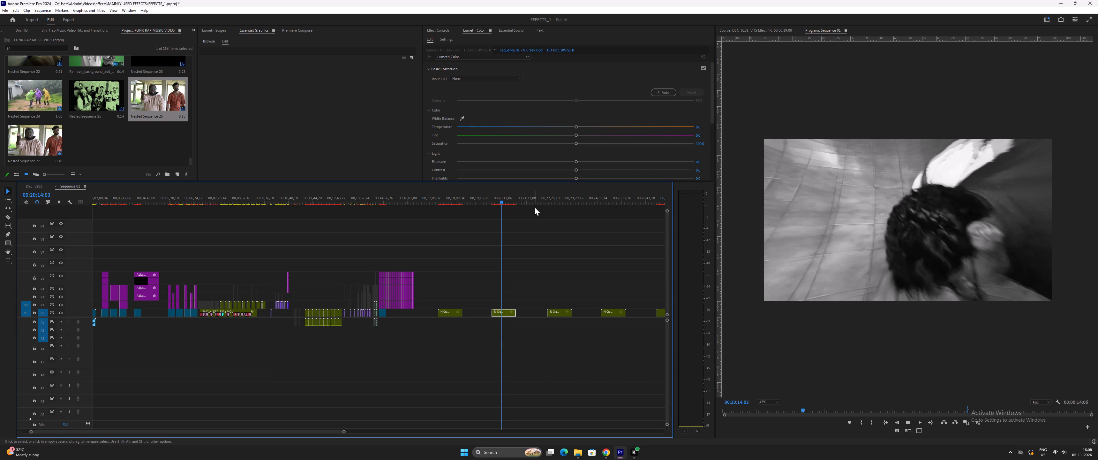
key("space")
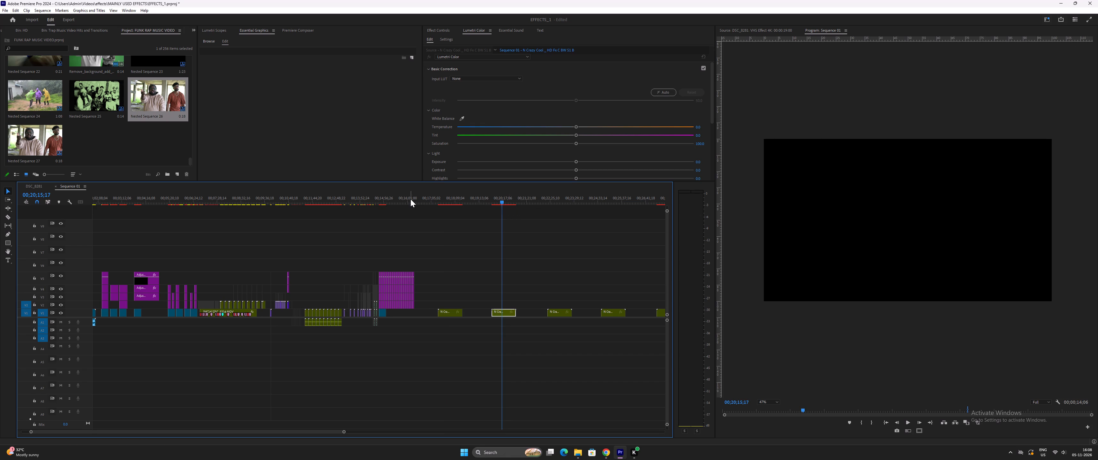
Check the far end of the stacked adjustment layers around 00;16;06 in the effects sequence.
left_click(410, 199)
key("equal")
key("equal")
key("equal")
key("equal")
key("space")
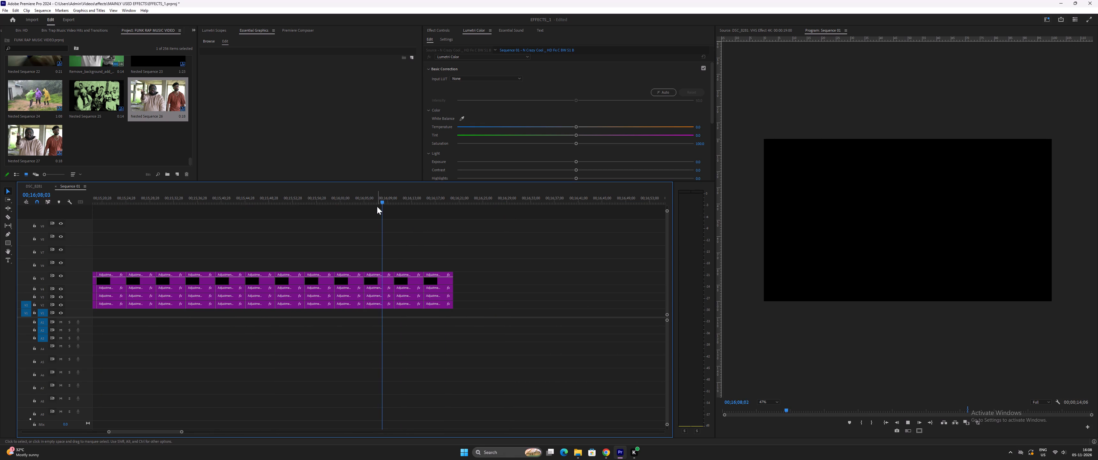
key("space")
left_click(375, 198)
key("minus")
key("minus")
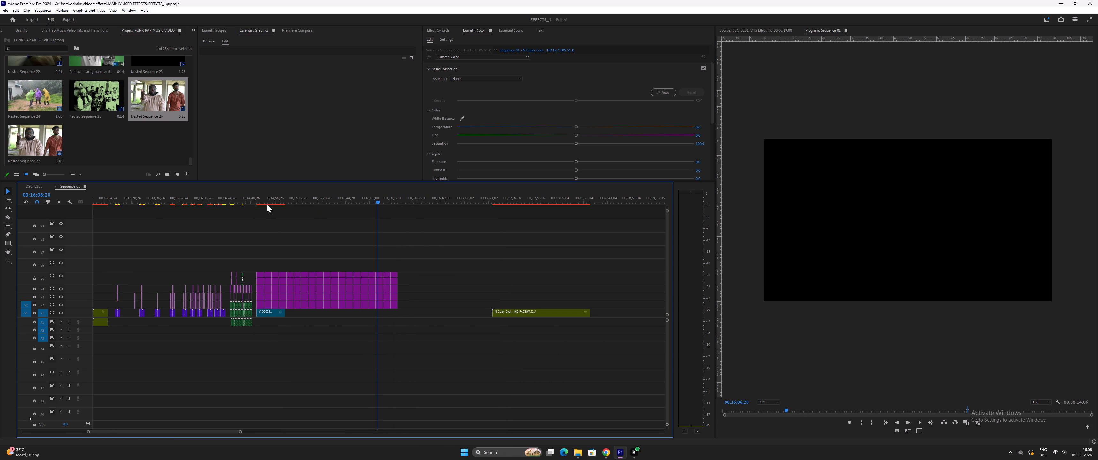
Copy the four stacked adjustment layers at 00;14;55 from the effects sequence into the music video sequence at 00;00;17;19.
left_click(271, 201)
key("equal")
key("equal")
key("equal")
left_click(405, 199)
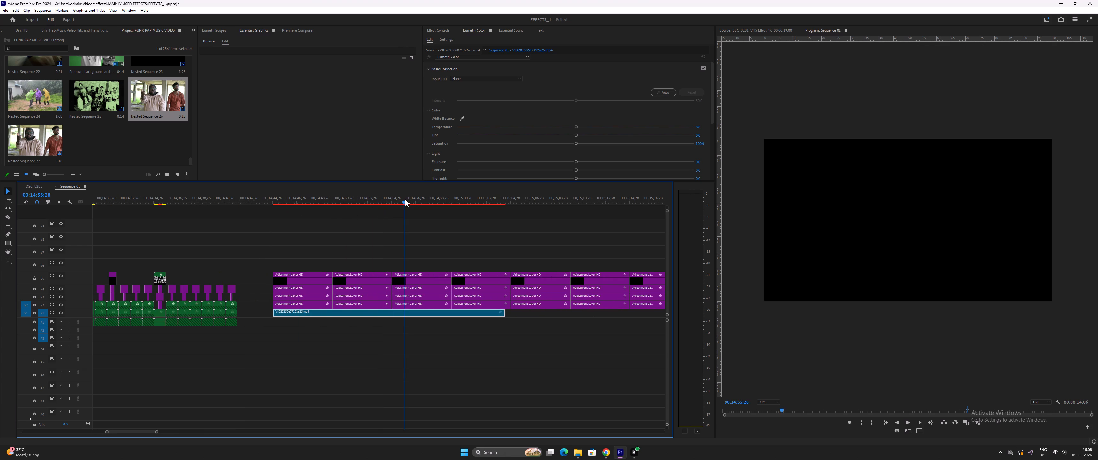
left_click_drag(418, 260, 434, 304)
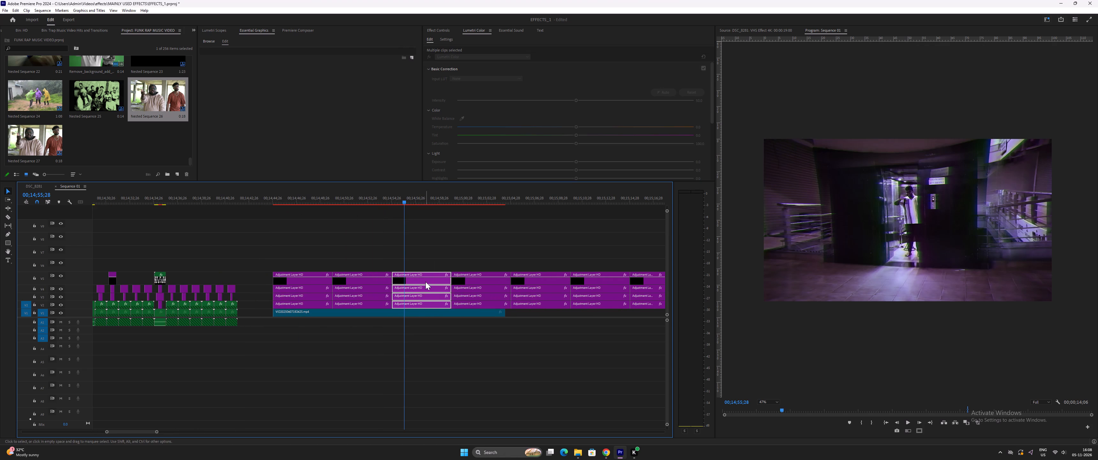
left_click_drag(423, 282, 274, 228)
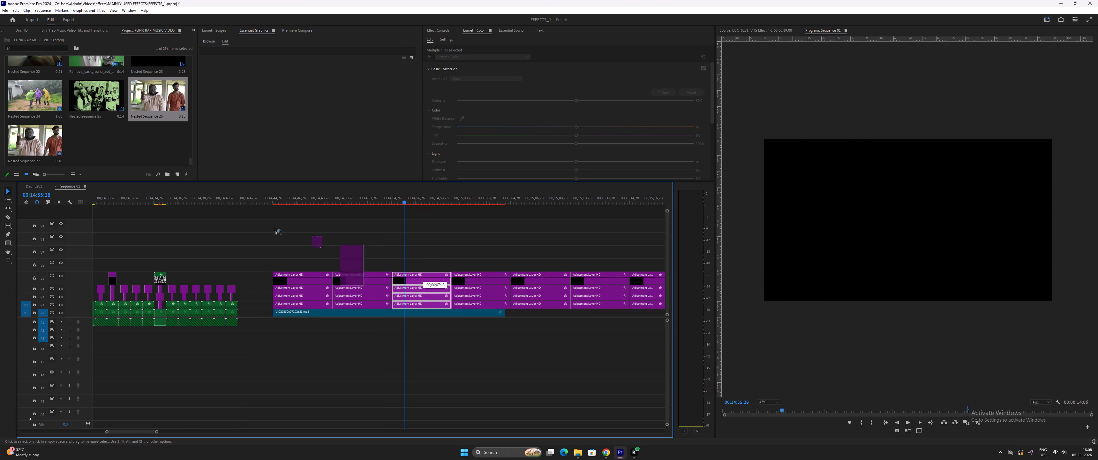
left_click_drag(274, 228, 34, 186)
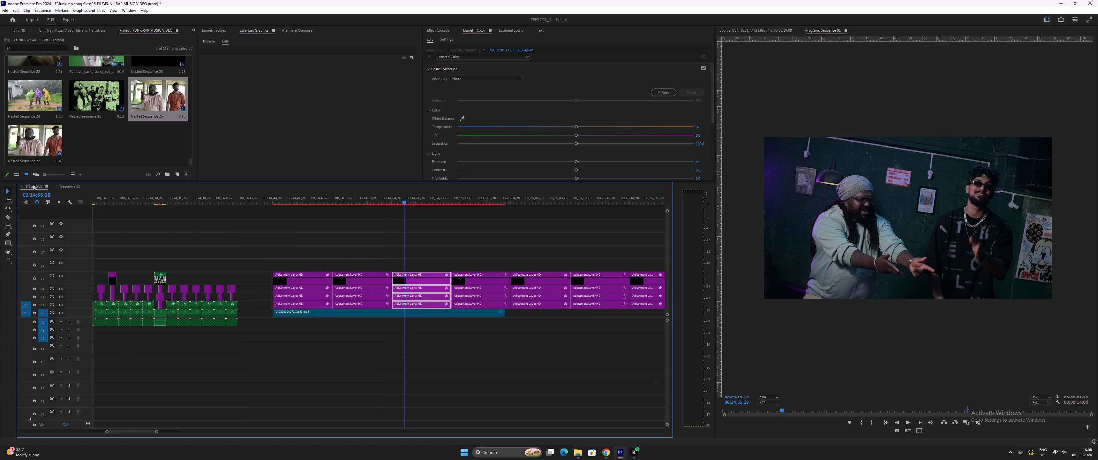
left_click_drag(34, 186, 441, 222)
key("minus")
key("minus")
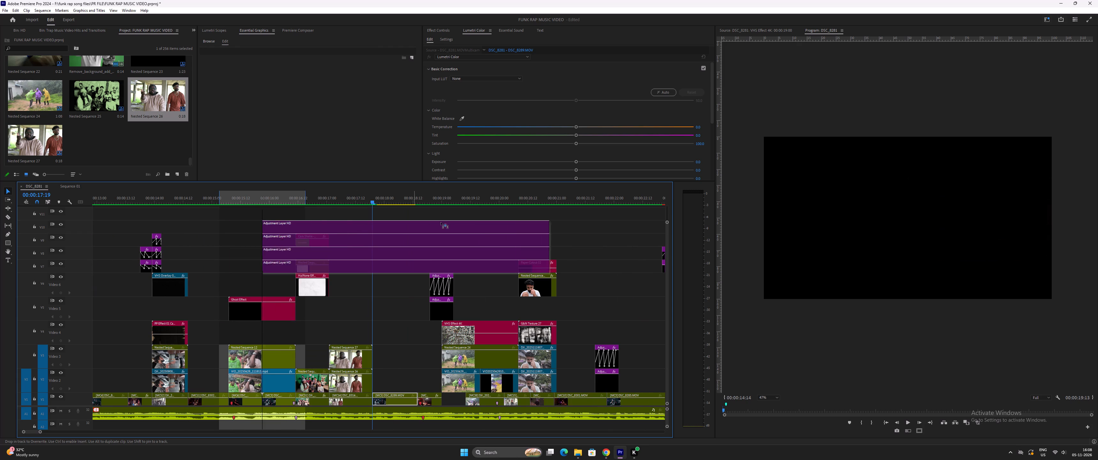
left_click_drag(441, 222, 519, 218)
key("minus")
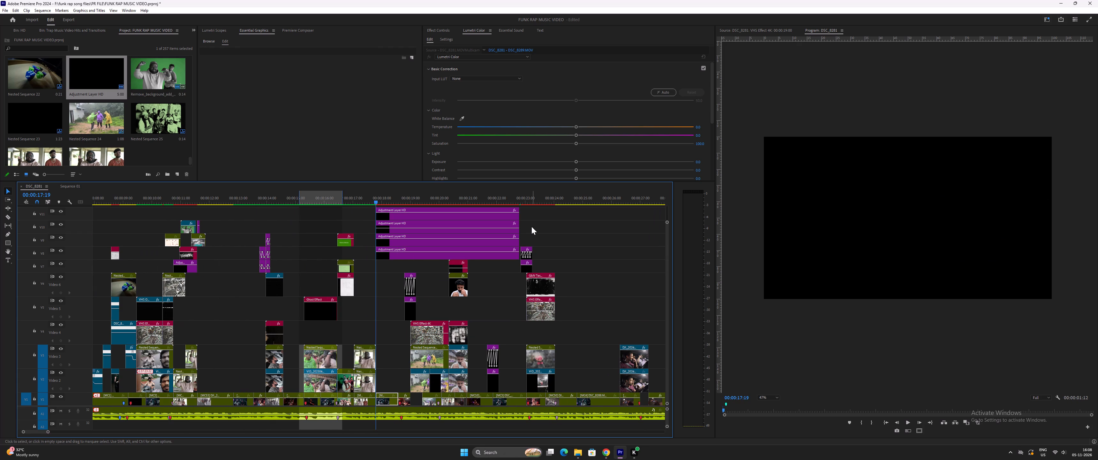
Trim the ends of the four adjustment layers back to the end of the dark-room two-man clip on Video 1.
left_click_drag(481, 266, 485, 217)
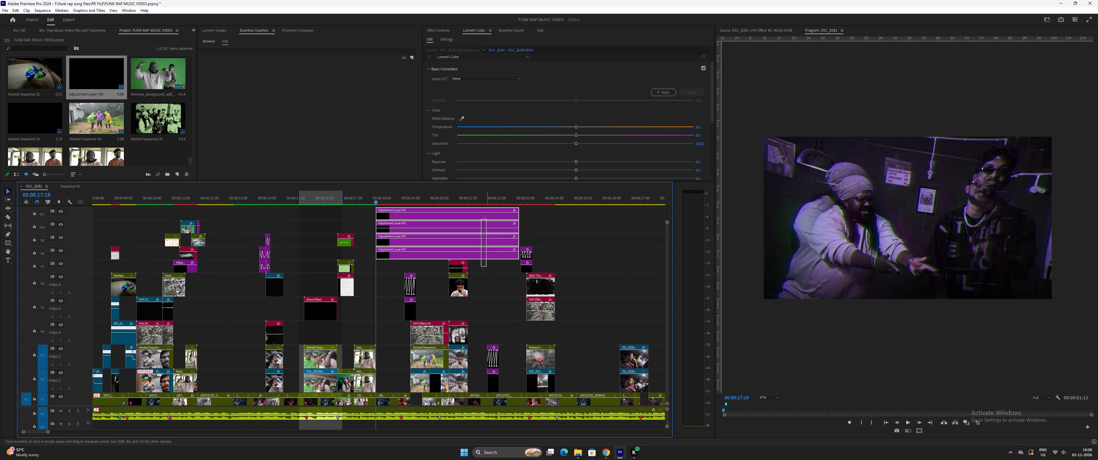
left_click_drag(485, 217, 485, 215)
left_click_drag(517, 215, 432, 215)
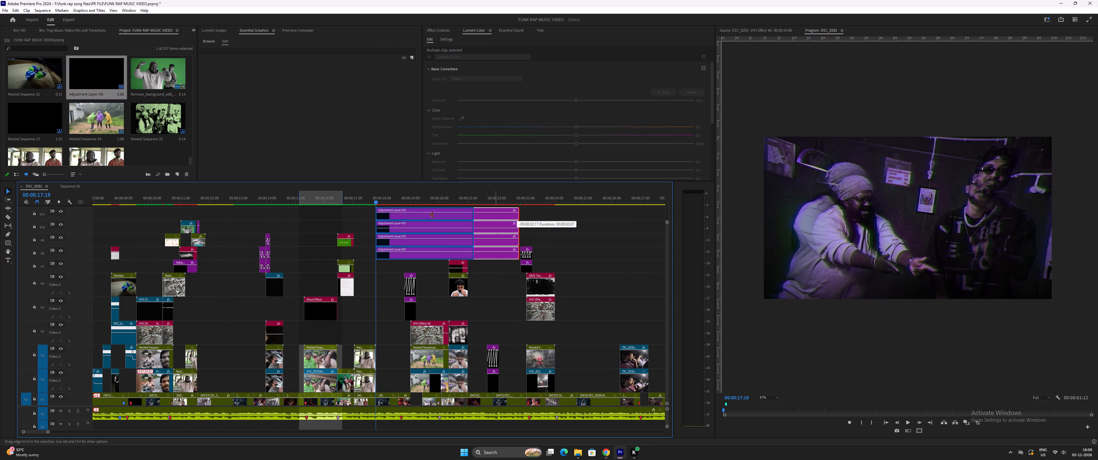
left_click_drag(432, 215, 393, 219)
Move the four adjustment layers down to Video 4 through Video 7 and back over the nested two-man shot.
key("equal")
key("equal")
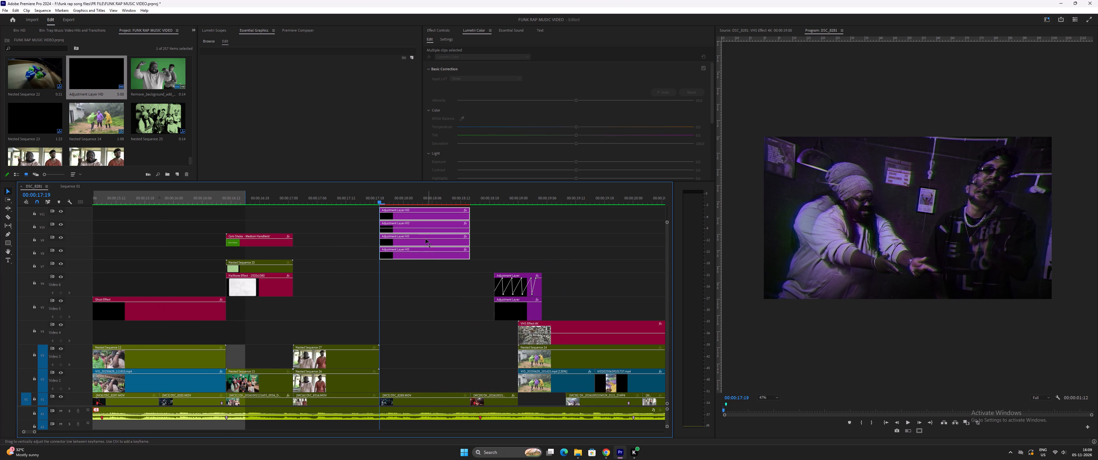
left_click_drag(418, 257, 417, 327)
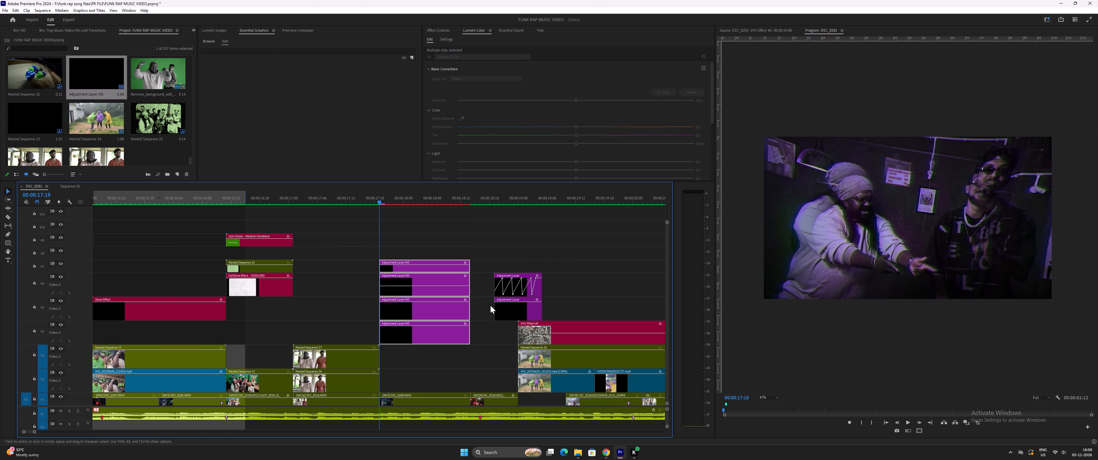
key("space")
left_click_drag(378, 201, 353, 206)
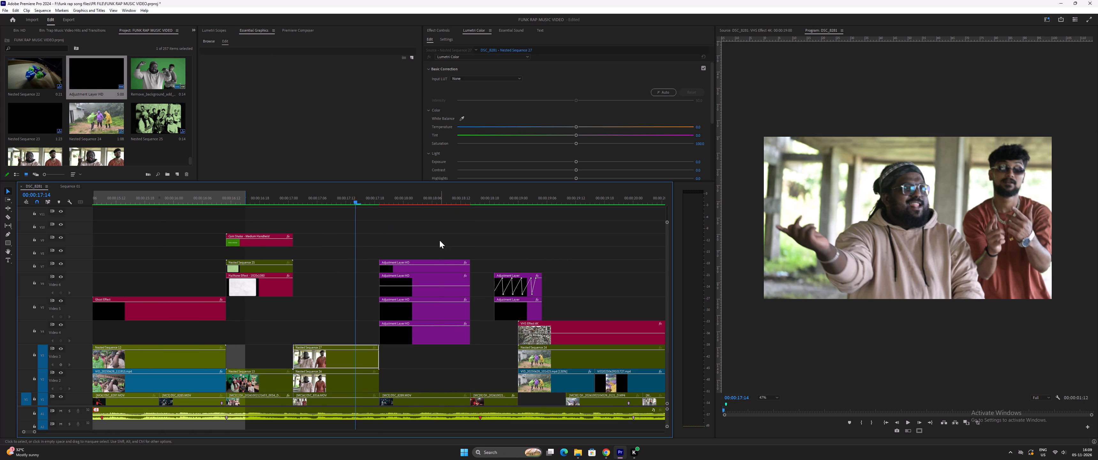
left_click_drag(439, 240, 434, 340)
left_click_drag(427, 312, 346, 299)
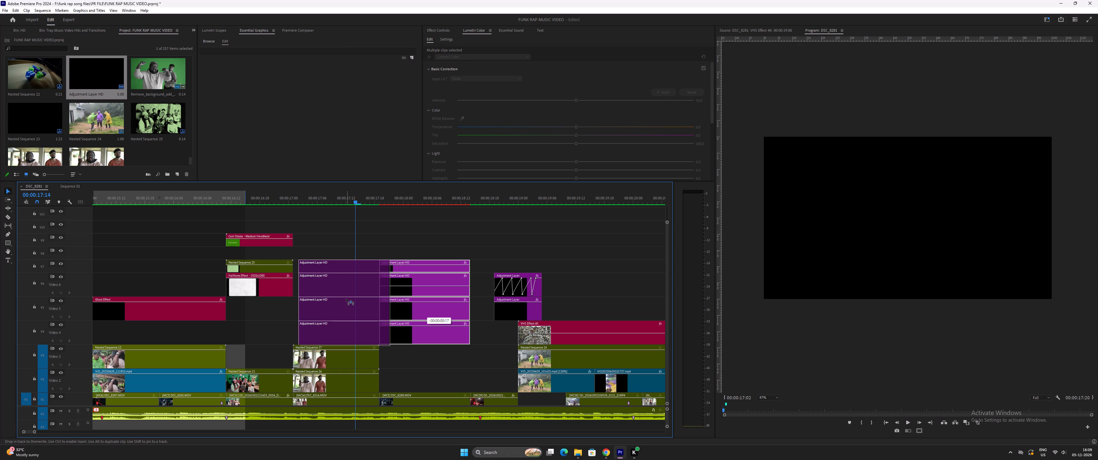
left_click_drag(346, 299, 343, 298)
Preview the transition from the green halftone group shot into the nested two-man shot with the adjustment layers applied.
left_click(285, 196)
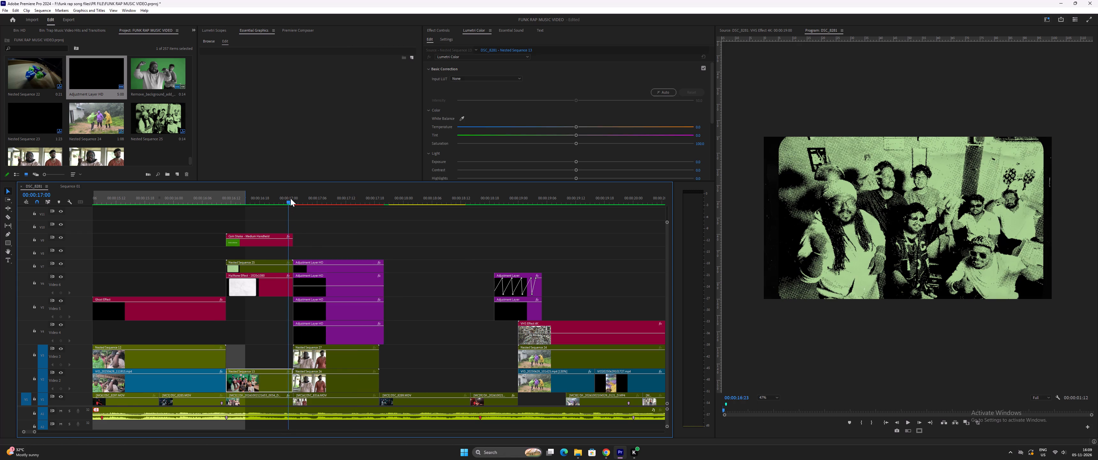
key("equal")
key("equal")
key("space")
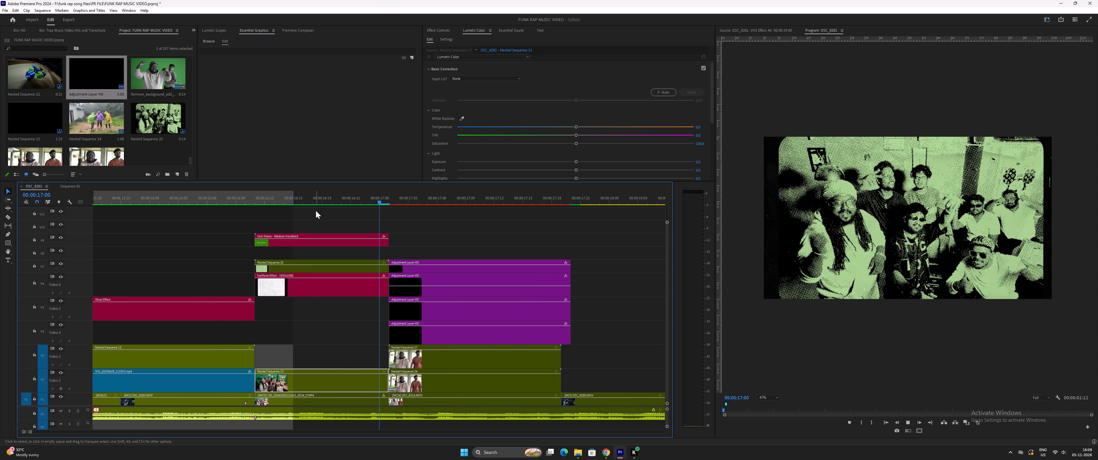
key("minus")
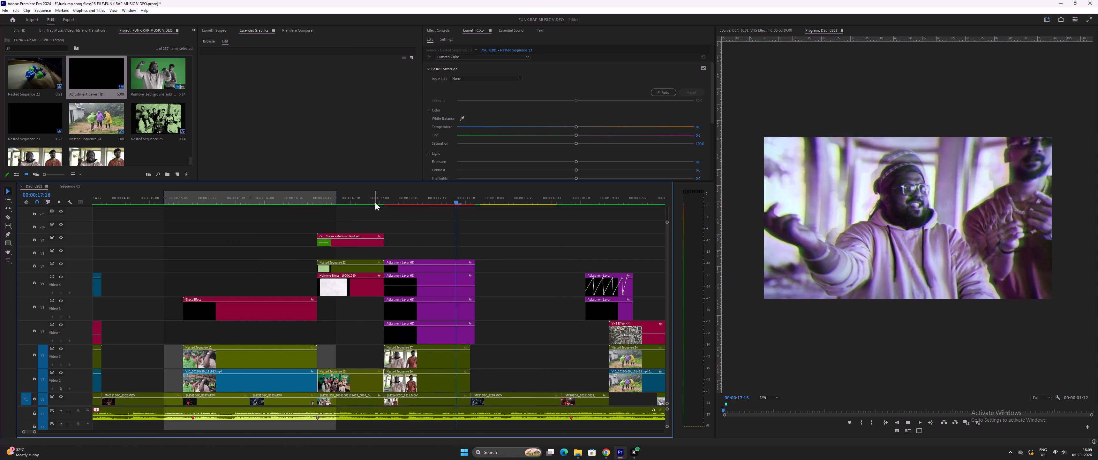
key("space")
Mark the range from 00;00;16;21 to just past the nested two-man shot and render its preview.
left_click_drag(402, 200, 363, 202)
key("i")
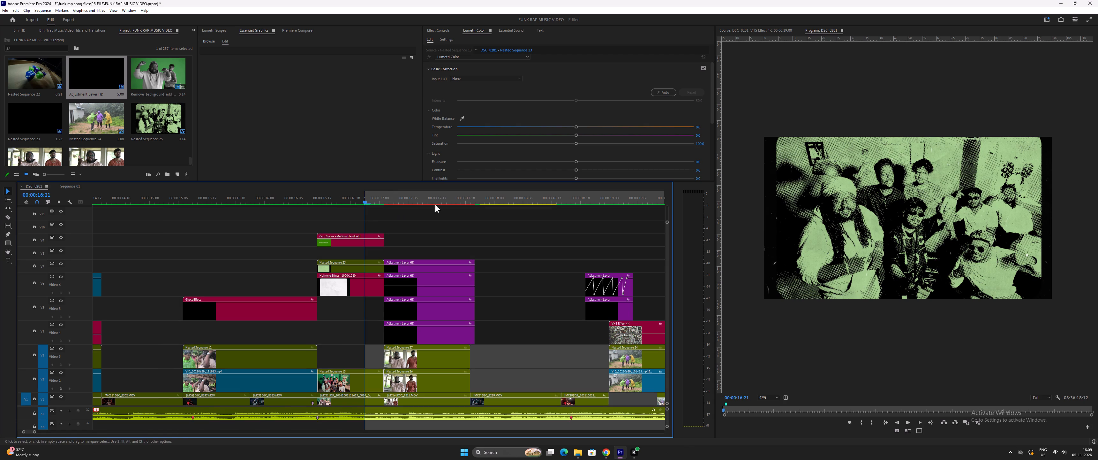
left_click(483, 197)
key("o")
key("ctrl+p")
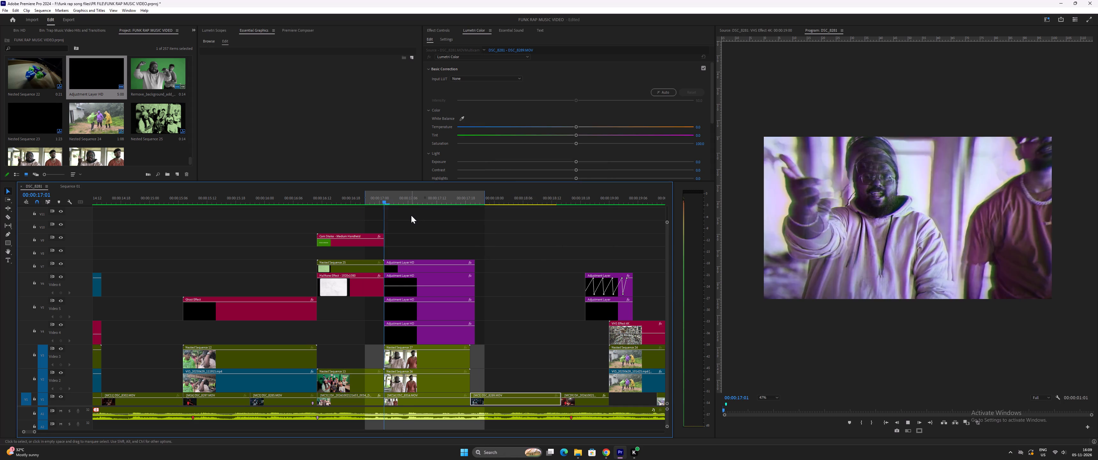
Play back the rendered adjustment layer effect over the nested two-man shot.
key("space")
key("space")
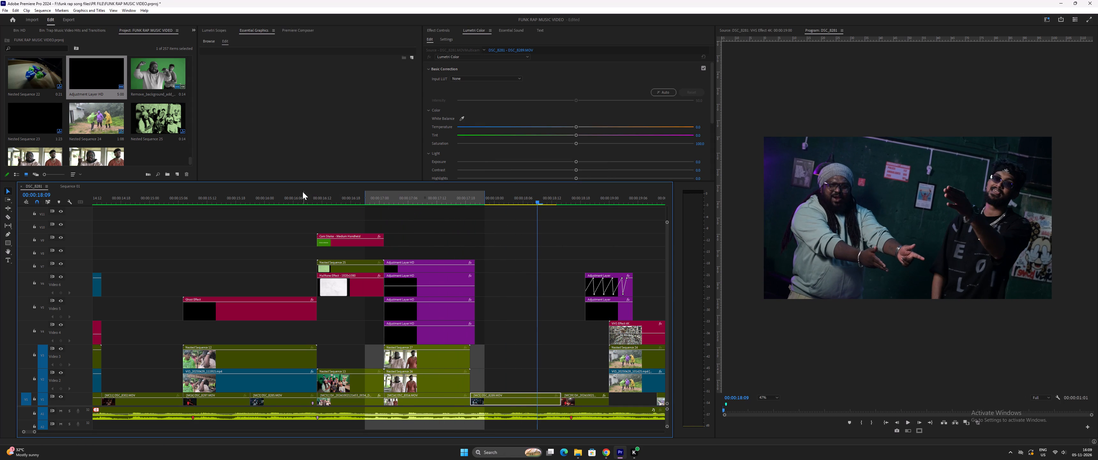
left_click(290, 194)
key("space")
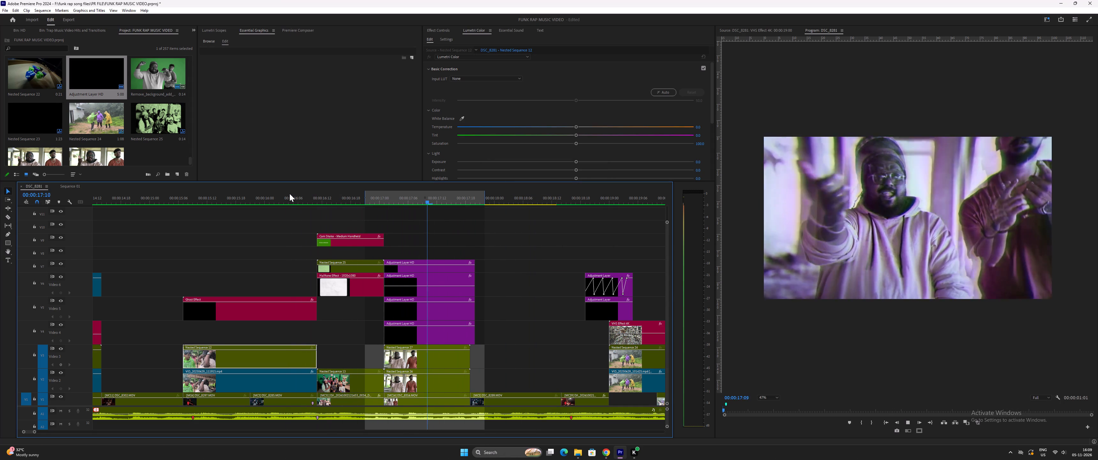
key("space")
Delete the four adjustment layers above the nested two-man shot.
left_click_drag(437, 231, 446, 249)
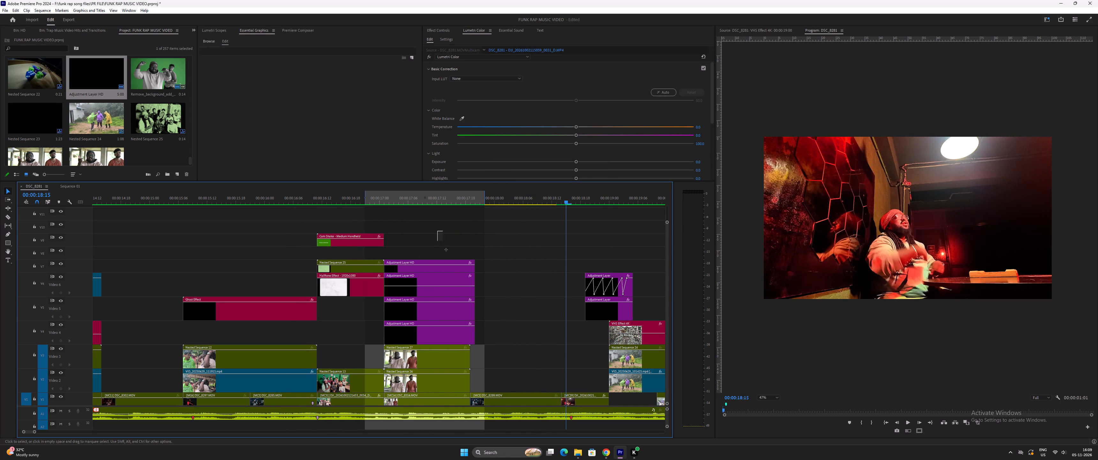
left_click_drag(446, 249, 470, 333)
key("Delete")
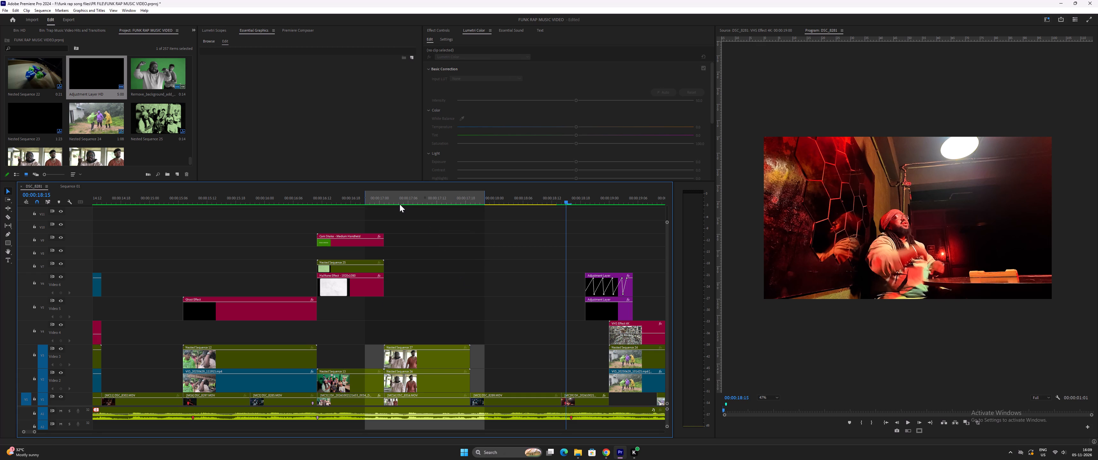
Review the nested two-man shot and the clips that follow it without the adjustment layers.
left_click_drag(444, 195, 448, 196)
key("space")
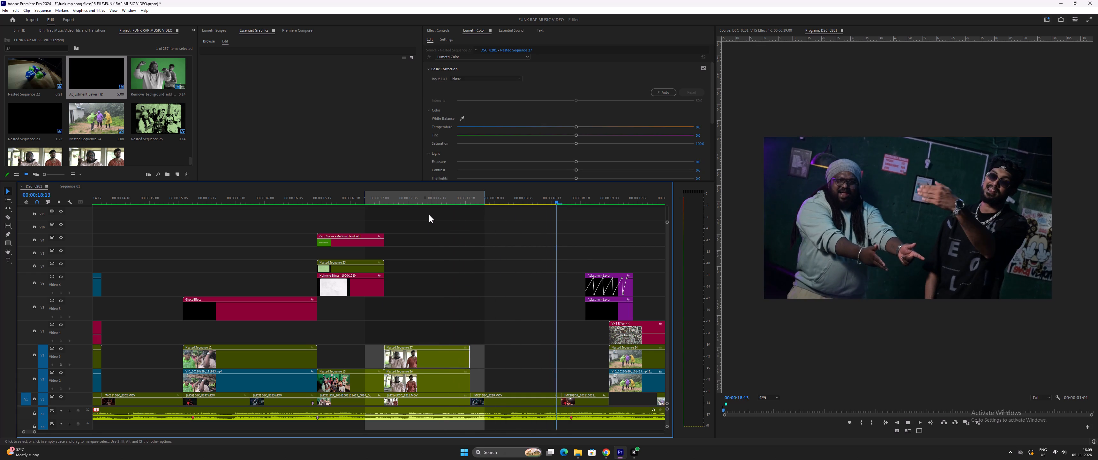
key("space")
key("minus")
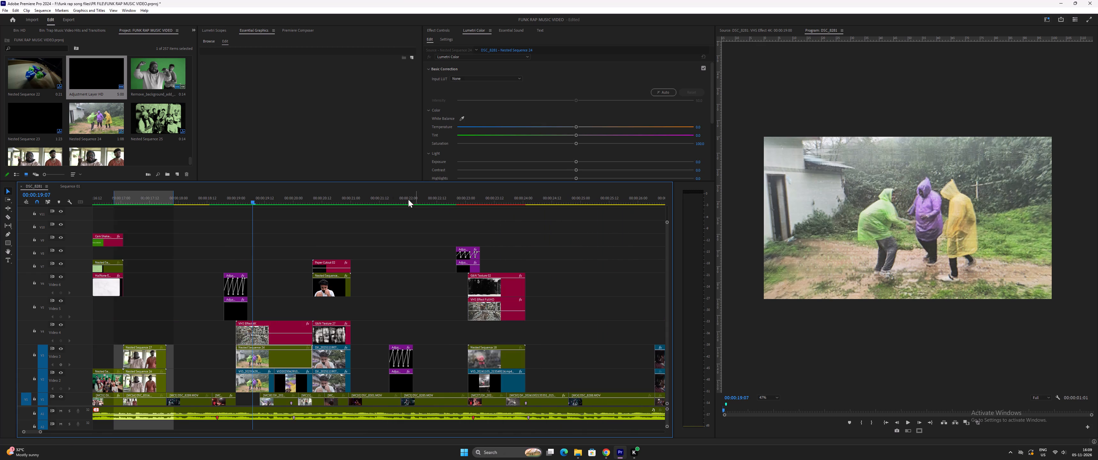
key("minus")
left_click(270, 200)
key("equal")
key("equal")
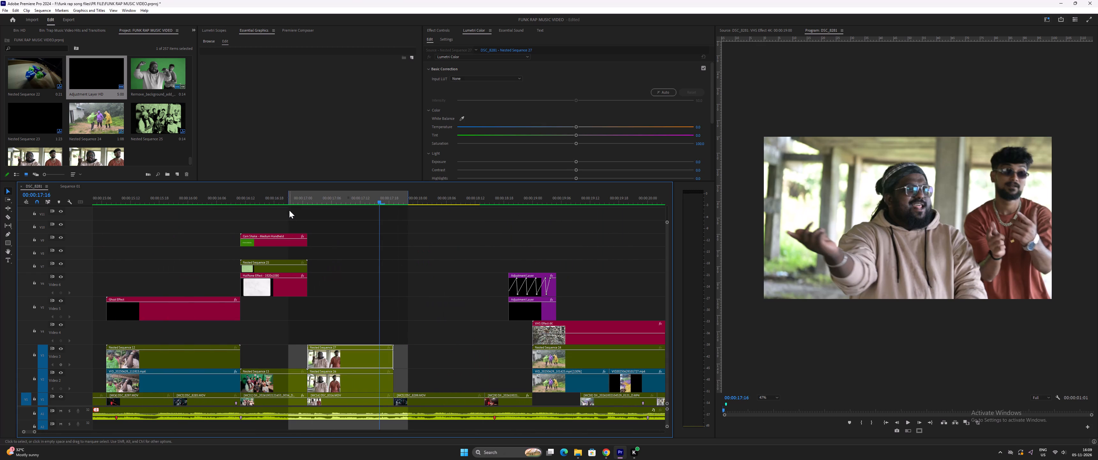
key("space")
key("space")
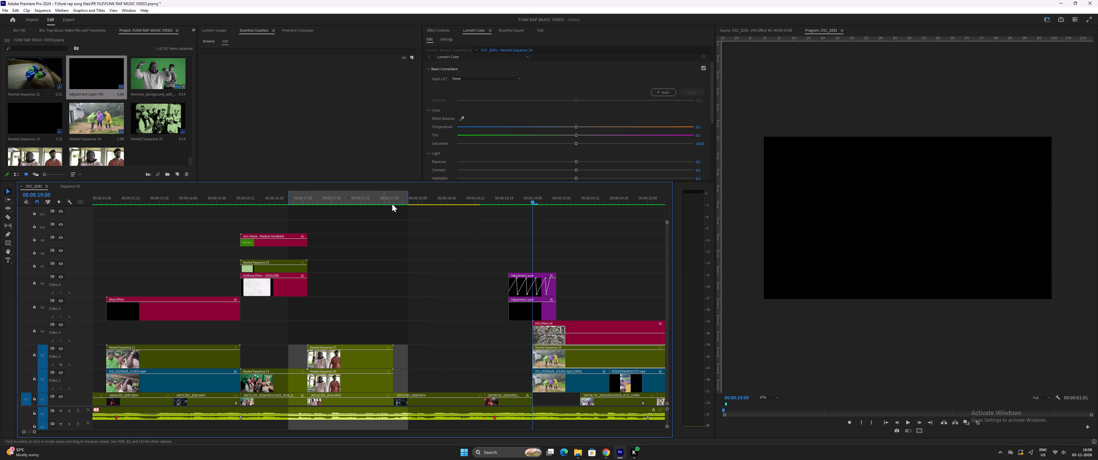
Create a pure white color matte with the default video settings and default name.
left_click(395, 199)
key("equal")
key("minus")
key("minus")
key("minus")
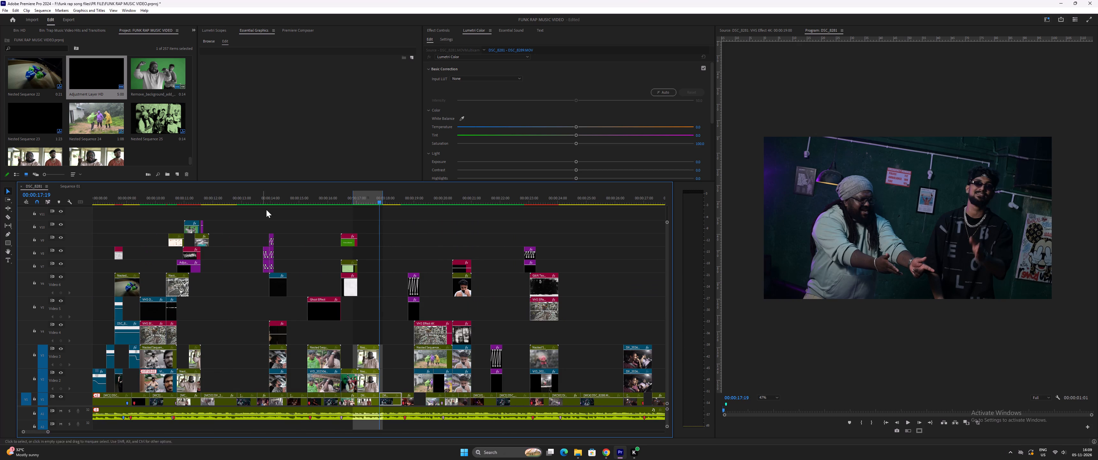
scroll(107, 153, "down", 3)
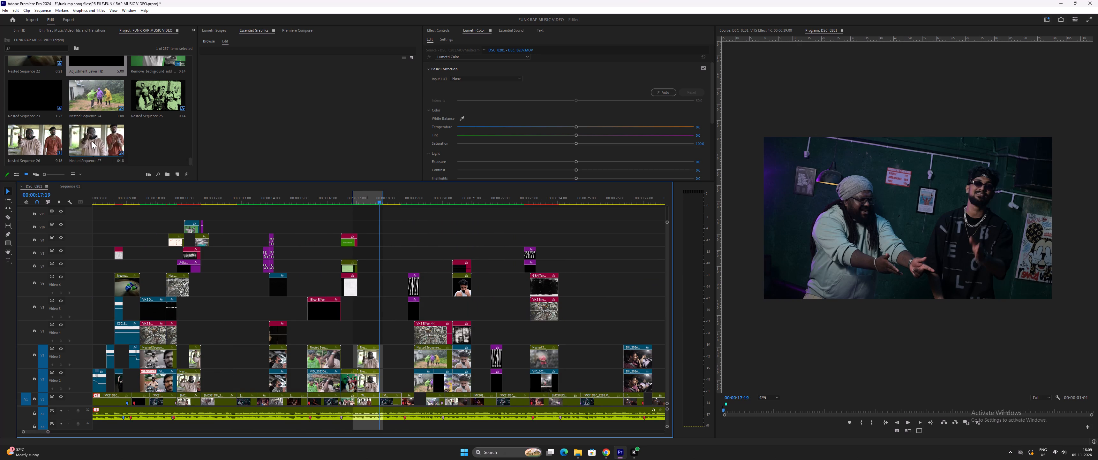
left_click(176, 174)
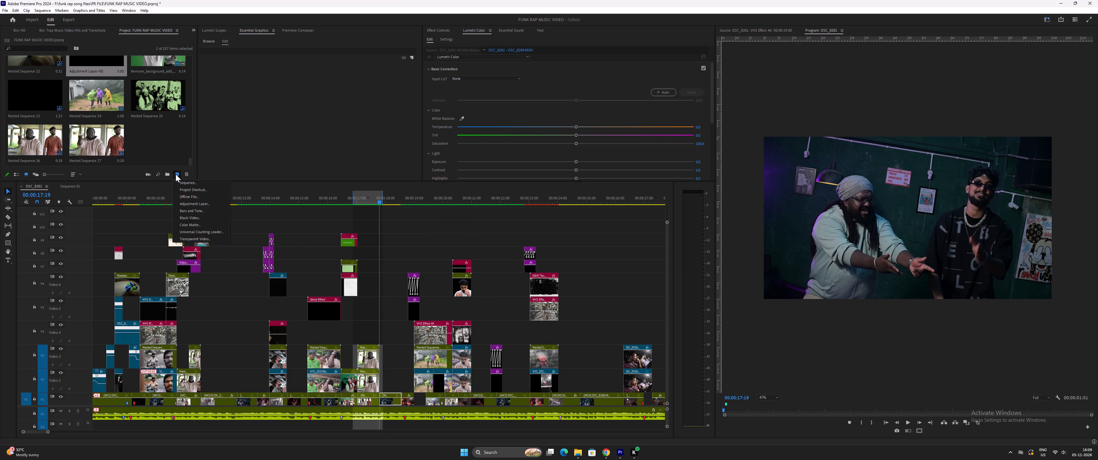
left_click_drag(197, 223, 313, 226)
left_click_drag(313, 226, 375, 221)
left_click(206, 225)
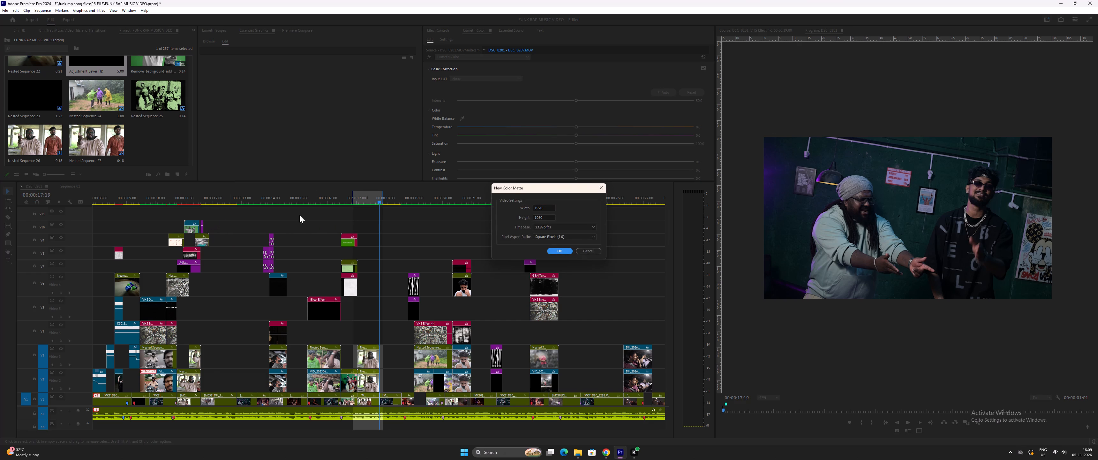
left_click(557, 251)
left_click_drag(510, 234, 457, 282)
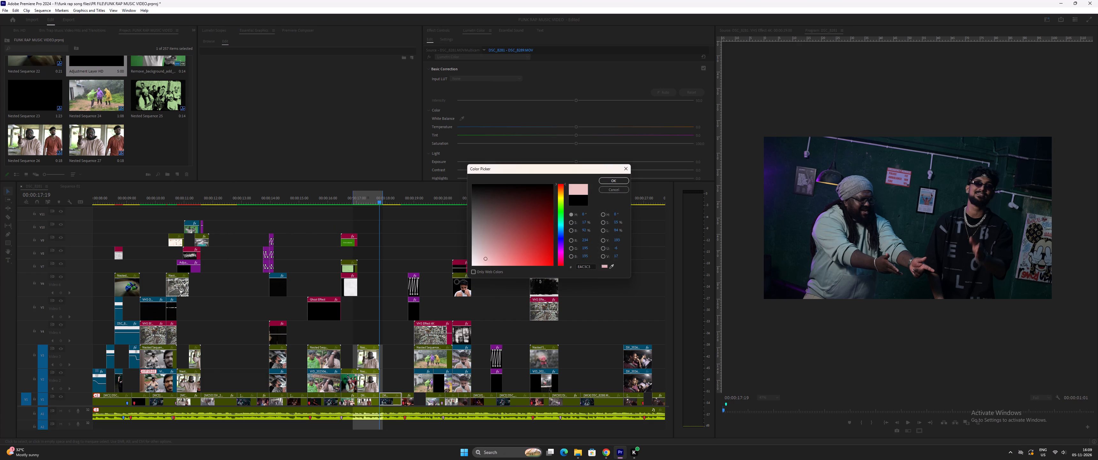
left_click_drag(457, 282, 441, 294)
left_click(612, 180)
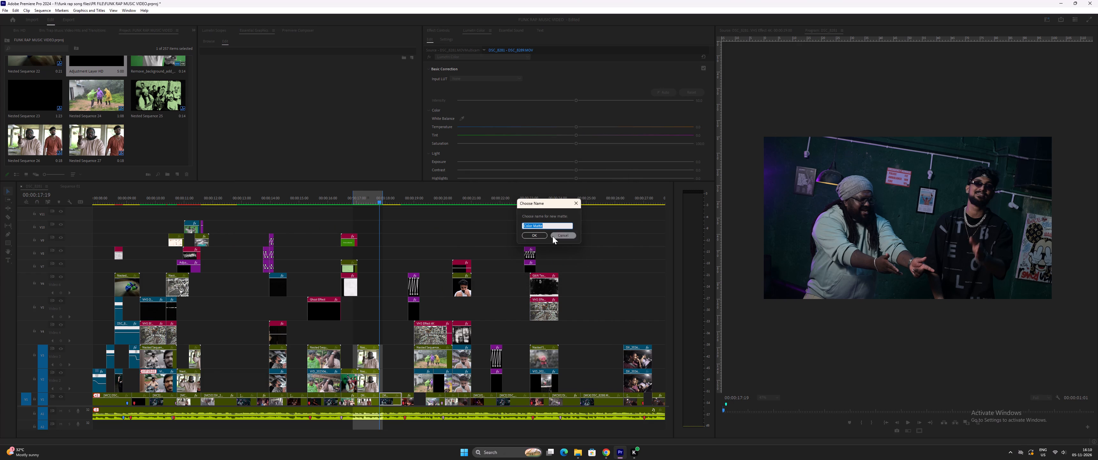
left_click(538, 235)
Place the white matte on Video 4 over the cut ending the nested two-man shot, trimmed to about three frames.
left_click_drag(152, 139, 368, 218)
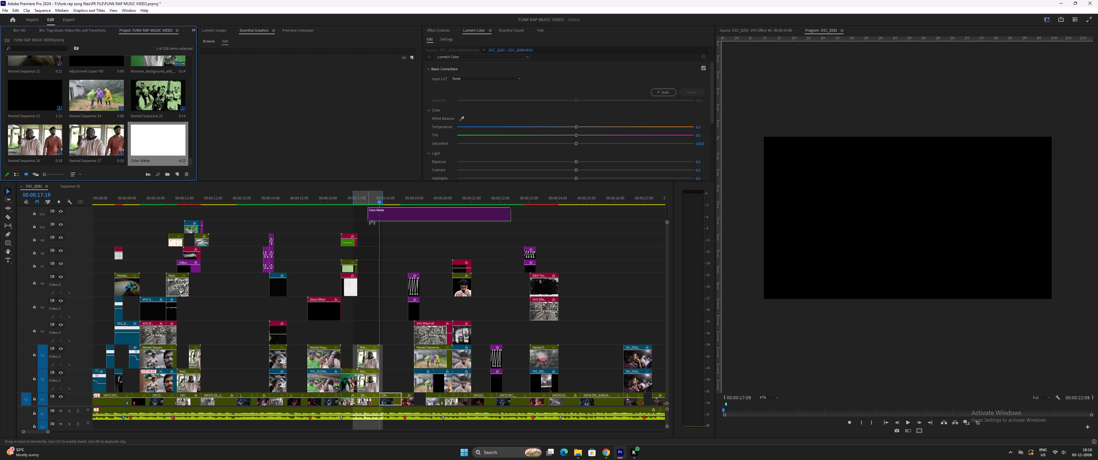
left_click_drag(368, 218, 374, 227)
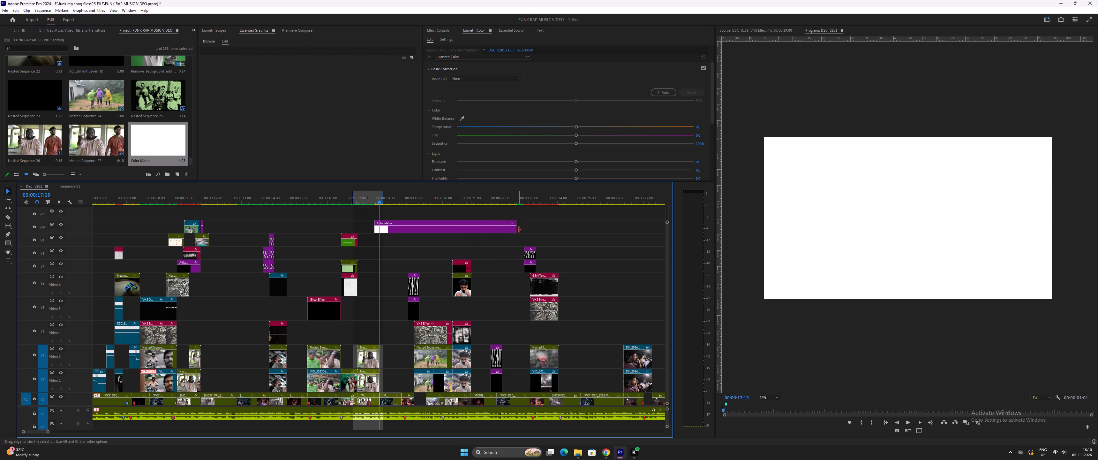
left_click_drag(518, 230, 383, 230)
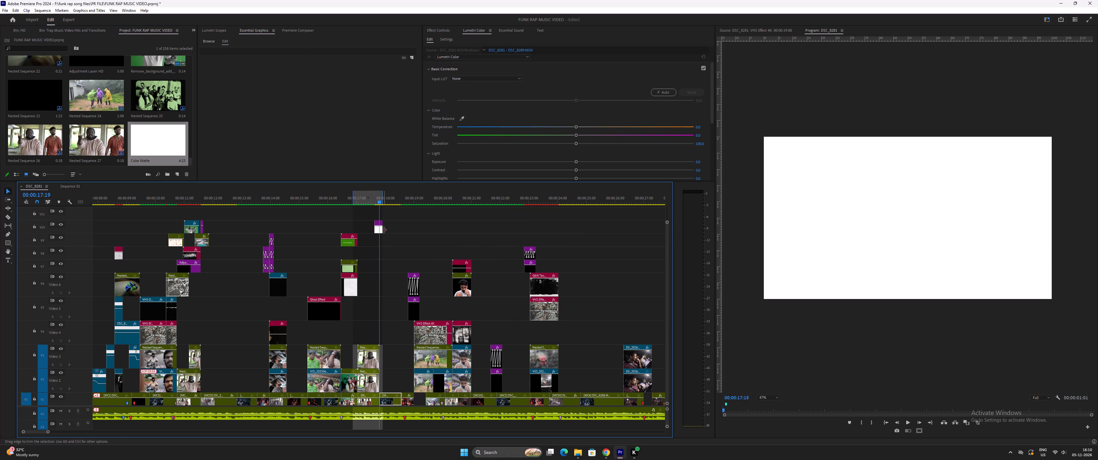
type("==")
key("equal")
left_click_drag(410, 230, 392, 230)
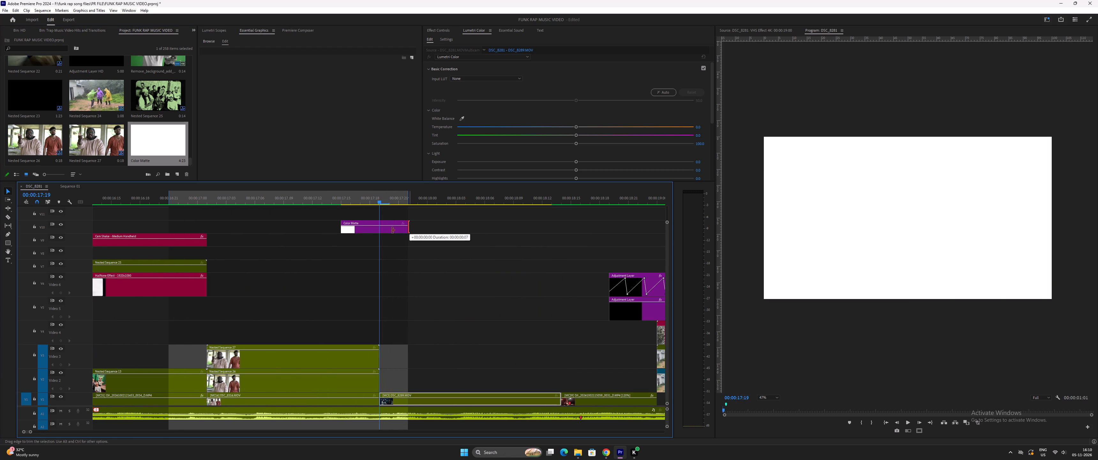
left_click_drag(392, 230, 367, 231)
left_click_drag(363, 231, 382, 334)
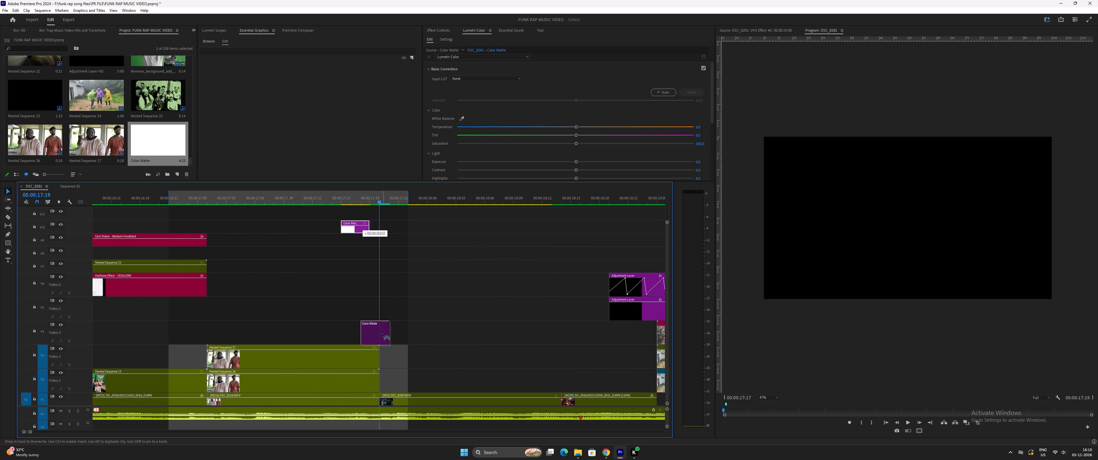
left_click_drag(382, 334, 388, 335)
Shorten the white matte to about one frame and align its end with the end of the nested two-man shot.
left_click(345, 201)
key("space")
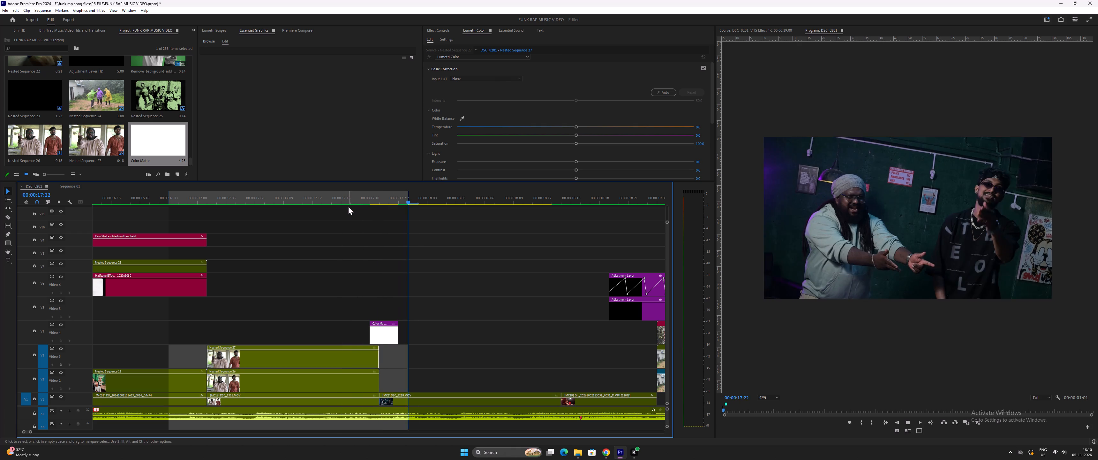
key("space")
left_click_drag(395, 335, 377, 333)
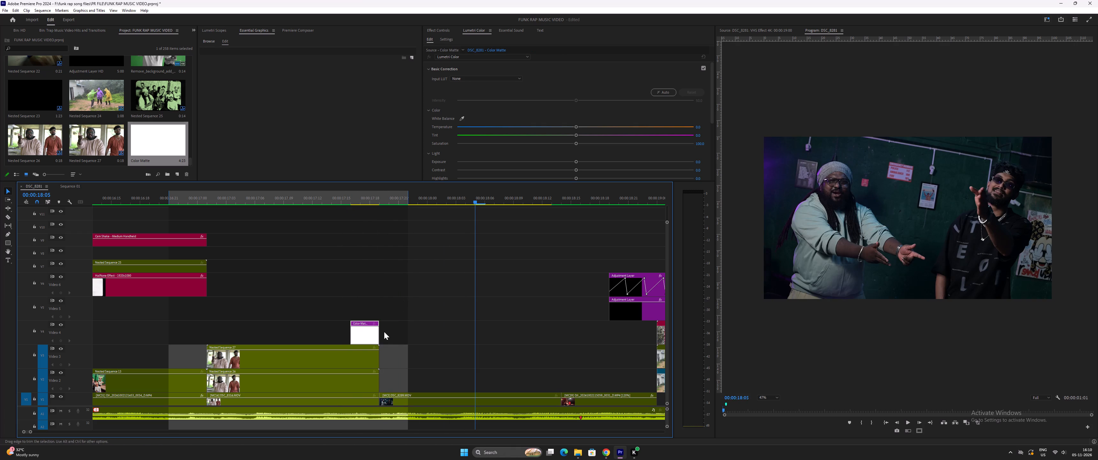
left_click_drag(381, 331, 365, 332)
left_click_drag(355, 336, 356, 336)
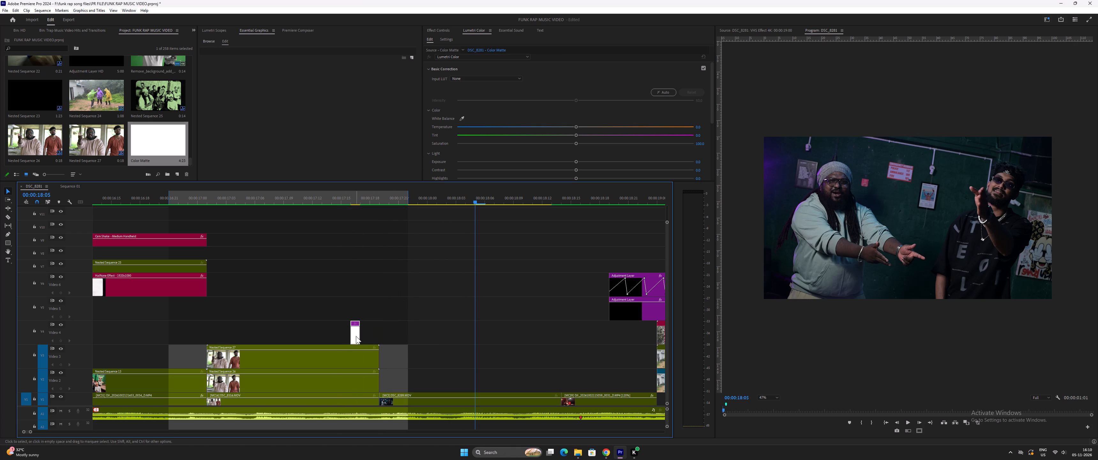
left_click_drag(356, 336, 372, 336)
Play back the one-frame white flash, and extend the matte about one frame past the cut.
left_click(290, 200)
key("space")
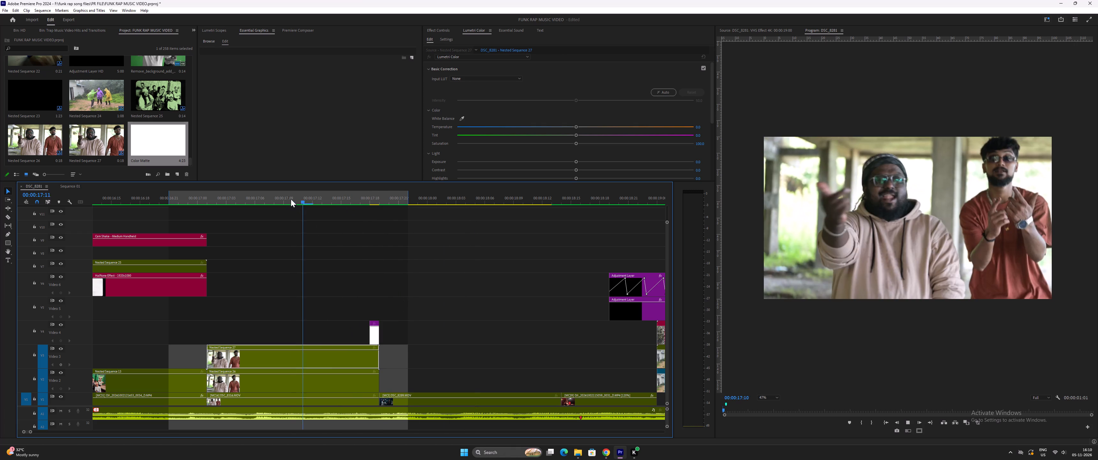
key("minus")
key("space")
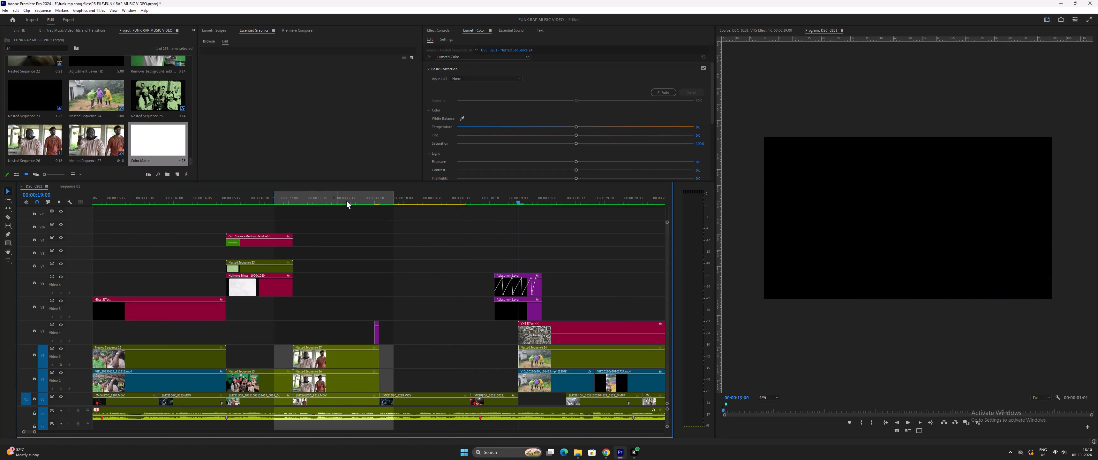
left_click_drag(318, 197, 280, 209)
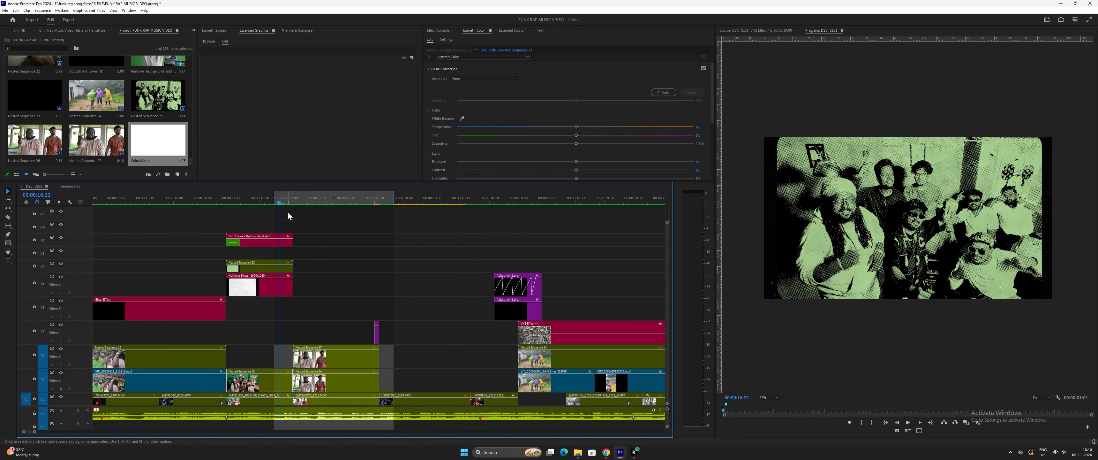
key("space")
key("space")
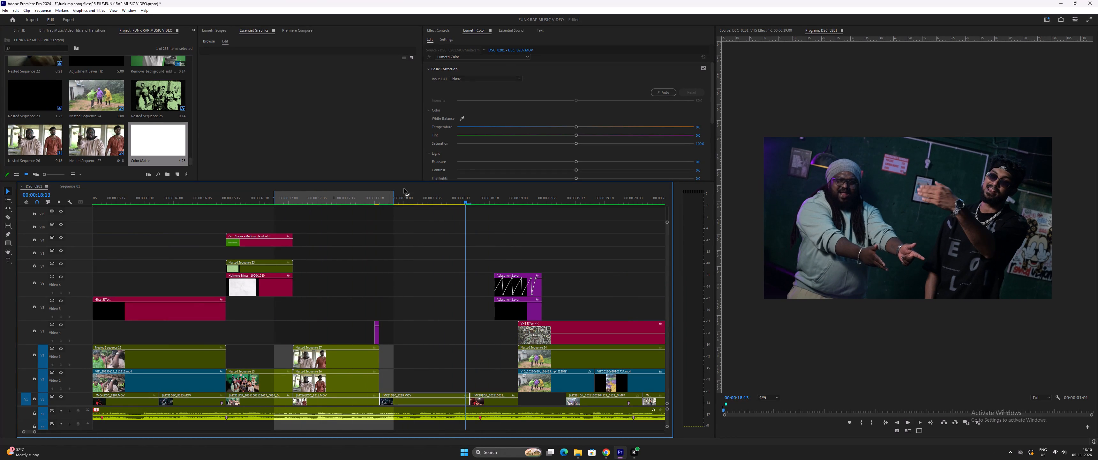
left_click(357, 201)
key("equal")
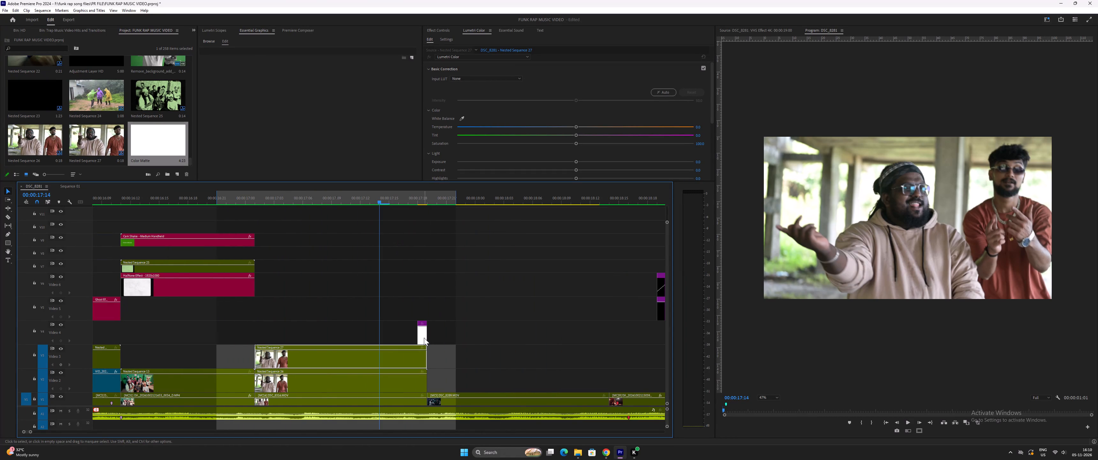
left_click_drag(429, 336, 435, 337)
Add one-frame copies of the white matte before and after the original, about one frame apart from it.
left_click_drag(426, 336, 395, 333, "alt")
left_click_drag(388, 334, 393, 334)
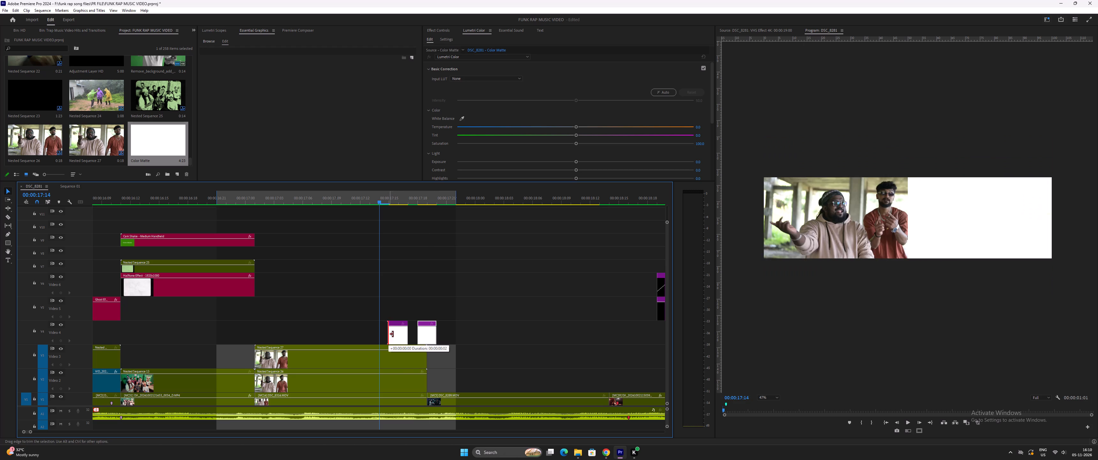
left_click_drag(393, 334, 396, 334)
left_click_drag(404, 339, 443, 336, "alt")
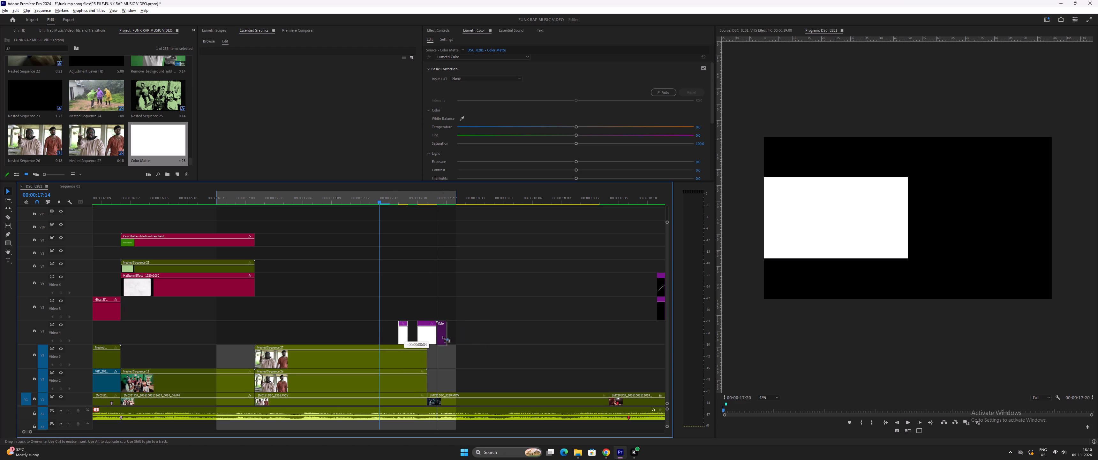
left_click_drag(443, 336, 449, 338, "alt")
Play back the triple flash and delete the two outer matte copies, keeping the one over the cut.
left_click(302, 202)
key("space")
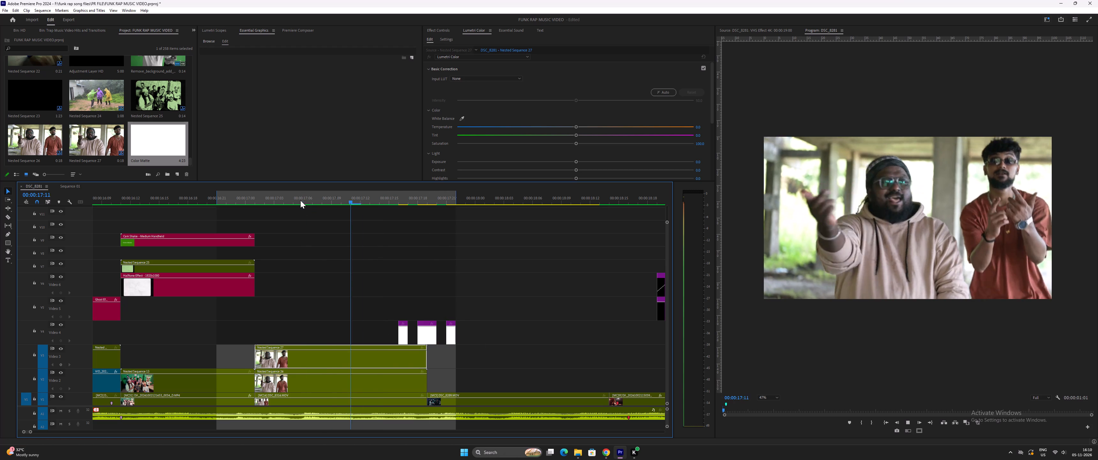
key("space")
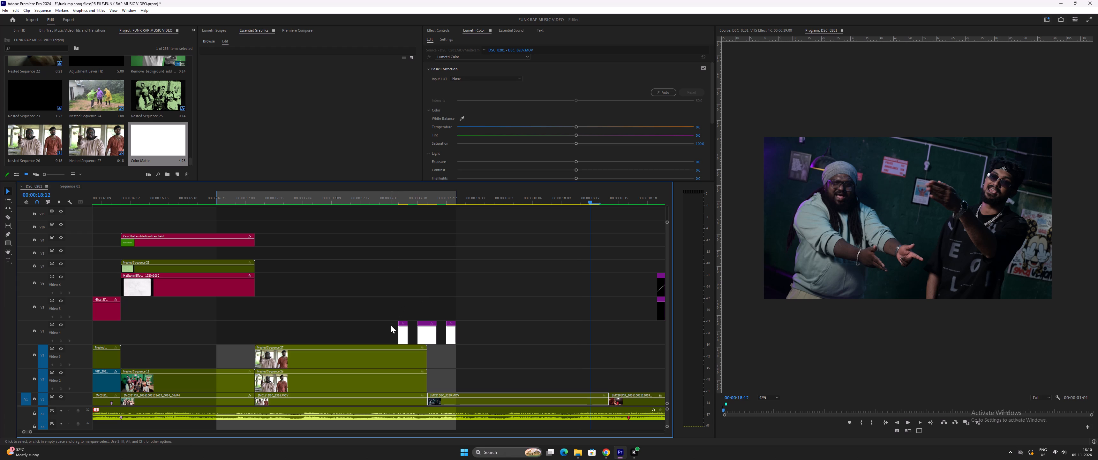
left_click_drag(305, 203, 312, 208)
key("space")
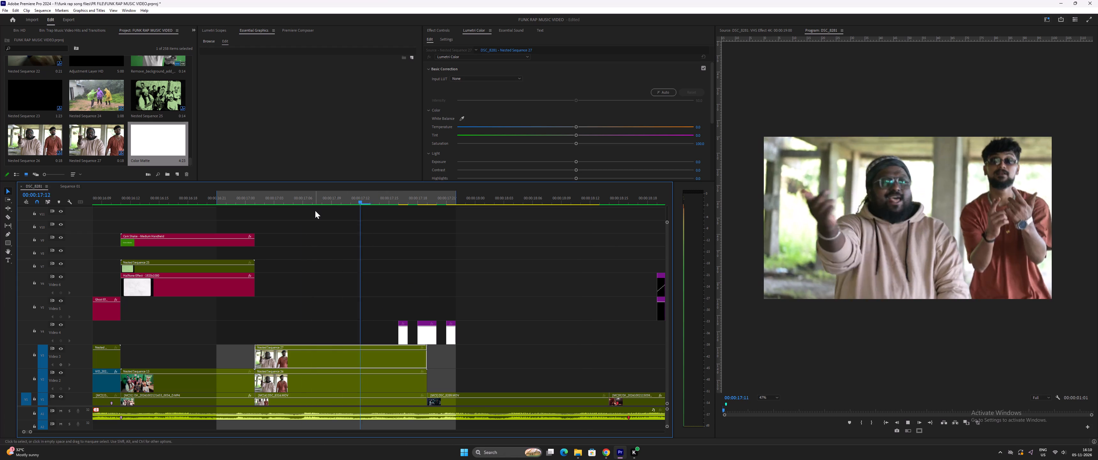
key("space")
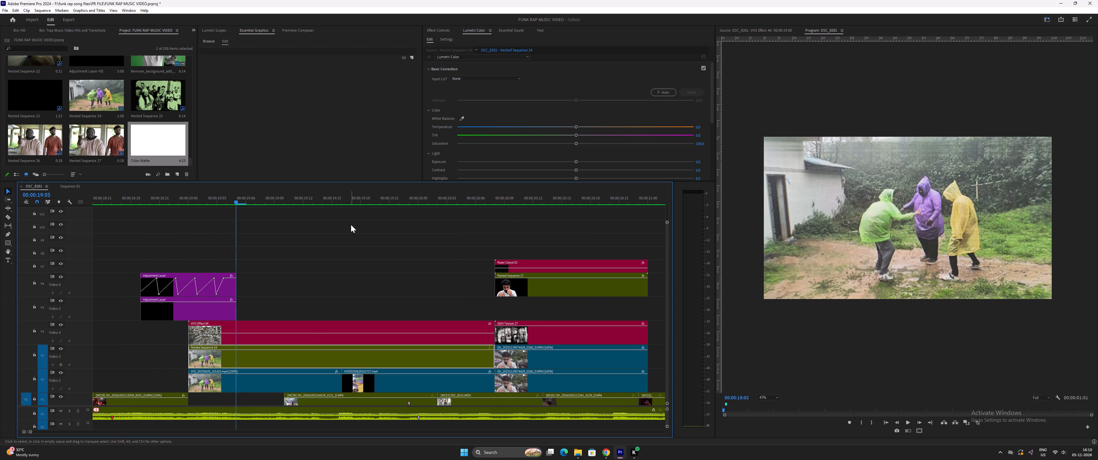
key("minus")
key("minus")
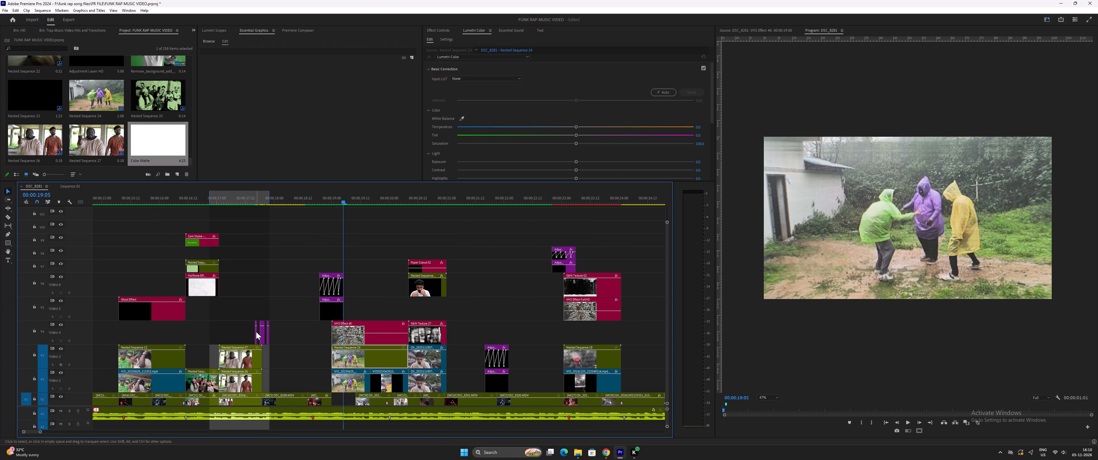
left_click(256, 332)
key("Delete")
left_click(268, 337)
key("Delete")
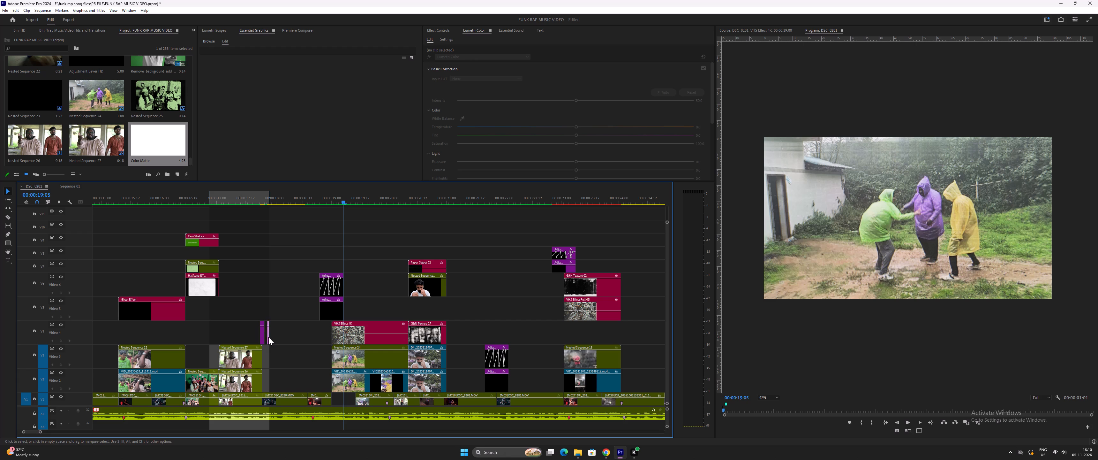
Play back the sequence from the nested two-man shot with the white flash through the flickering adjustment layers after the orange-background cutout.
left_click(255, 200)
key("space")
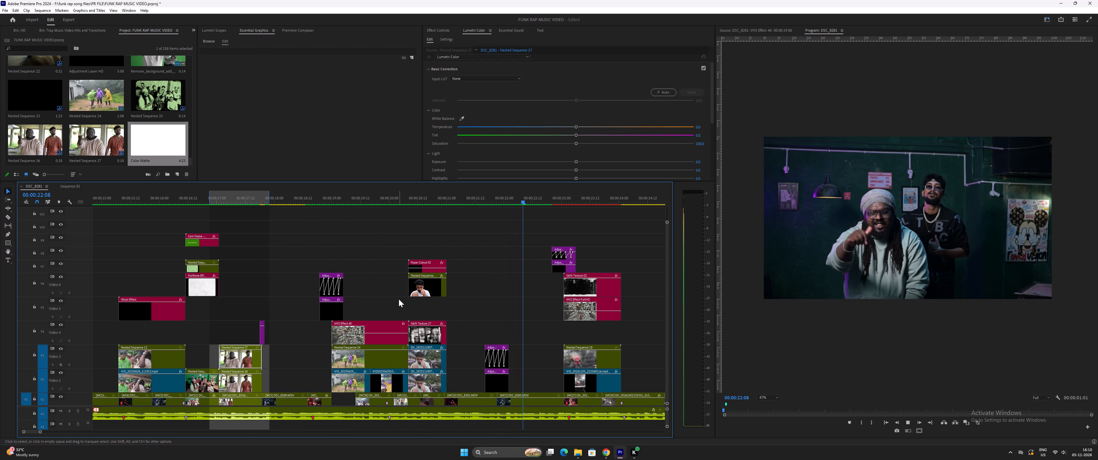
key("space")
left_click(438, 198)
type("==")
key("space")
key("space")
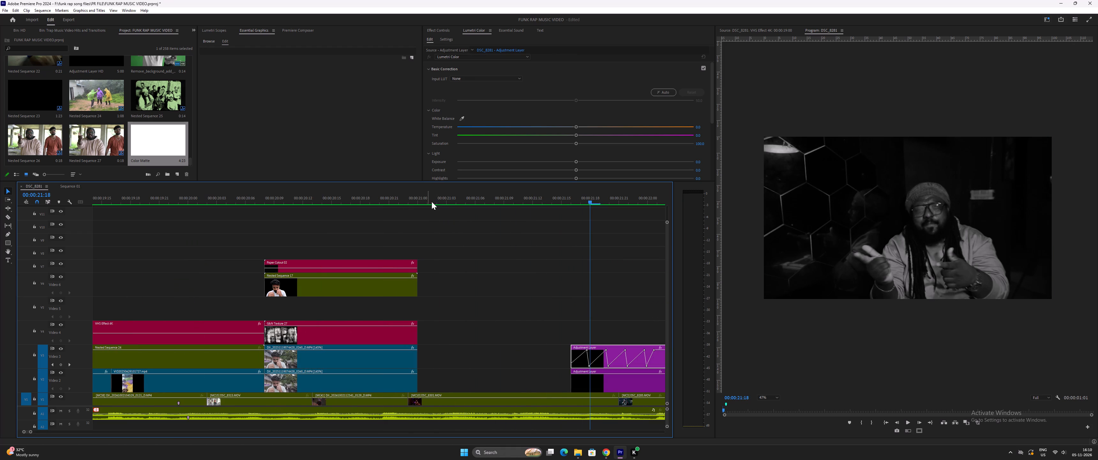
key("minus")
left_click(362, 200)
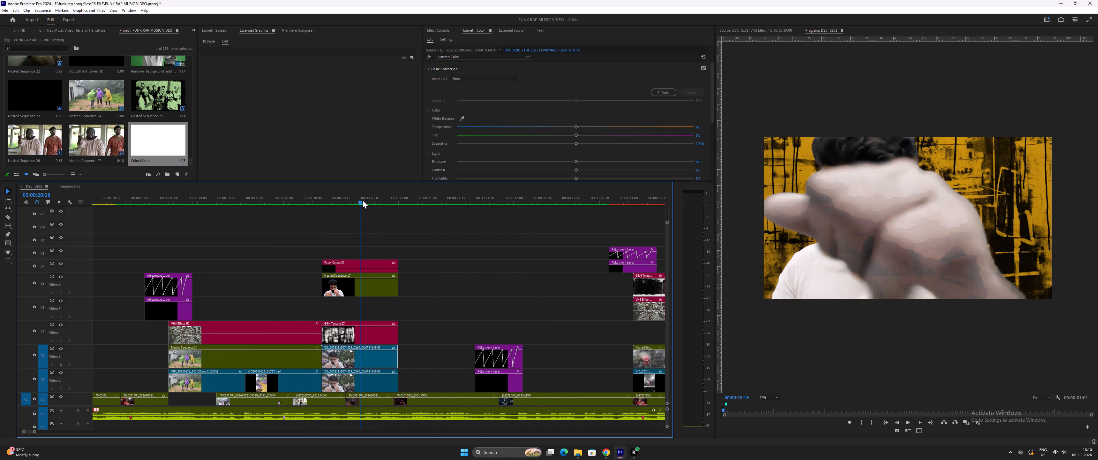
key("space")
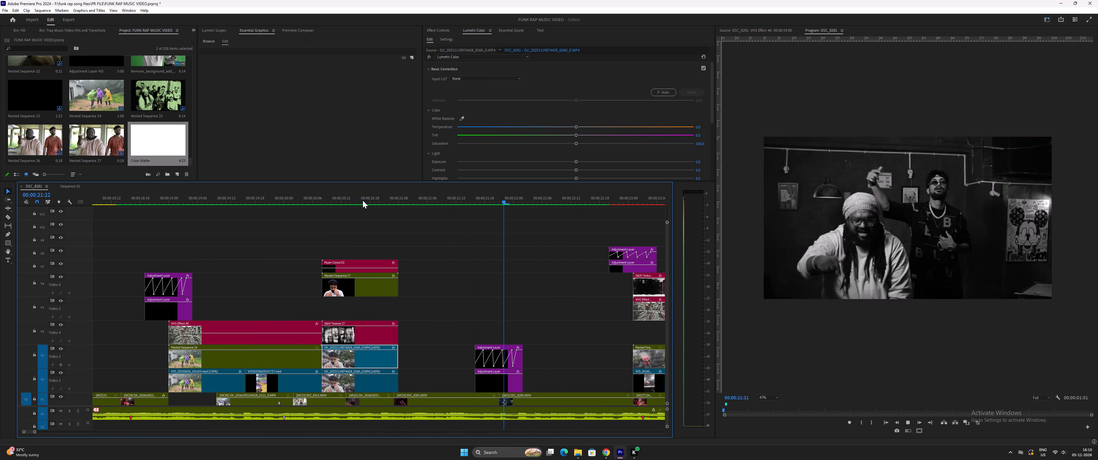
key("space")
Replay and scrub the flickering adjustment layers over the cut from the table shot to the green-walled room duo.
left_click_drag(475, 198, 489, 204)
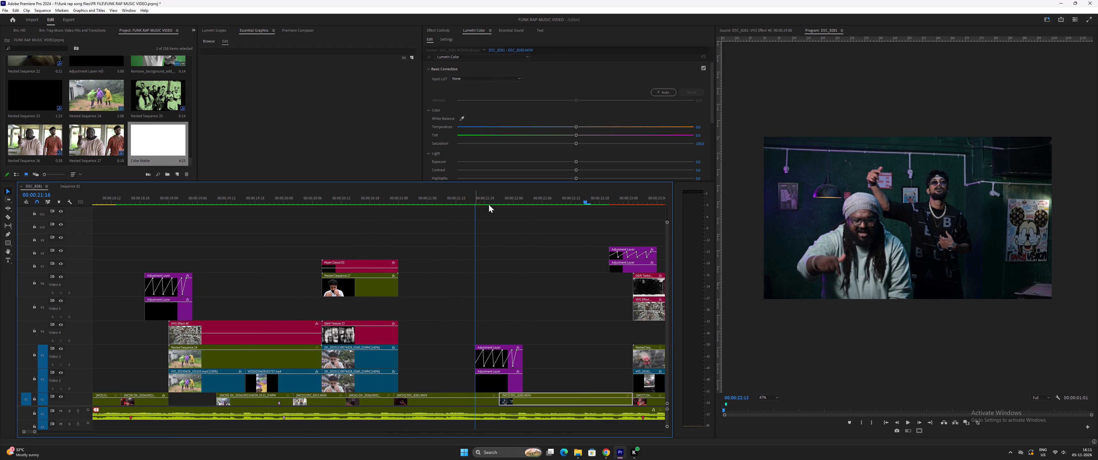
left_click_drag(489, 204, 497, 209)
key("space")
key("minus")
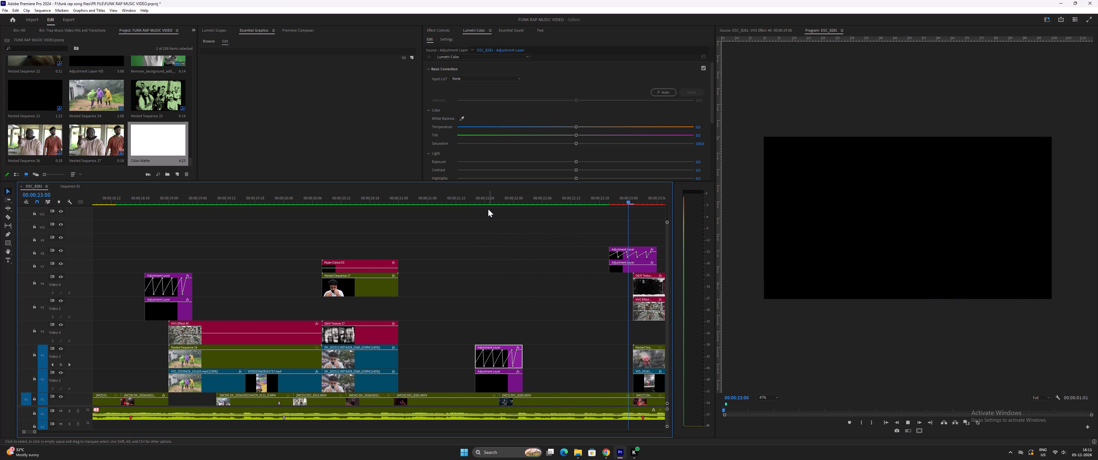
key("space")
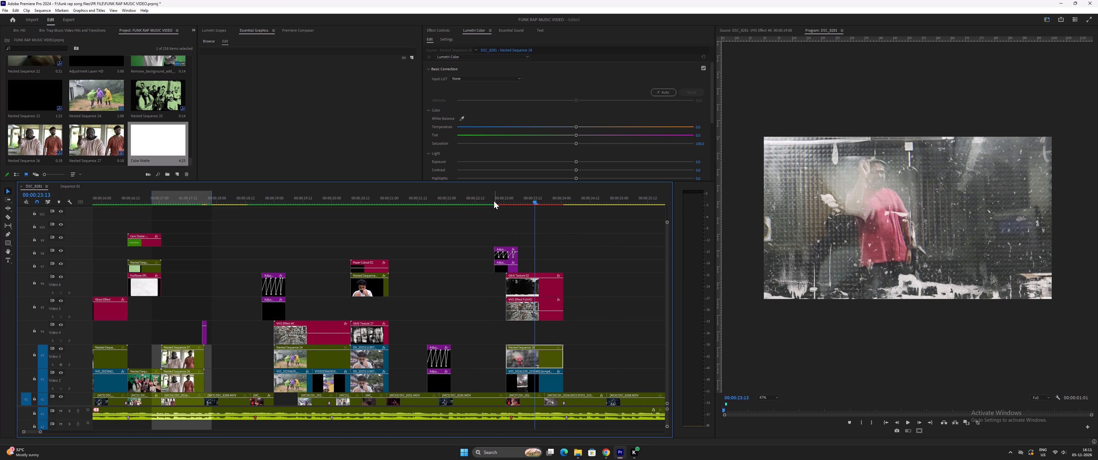
left_click_drag(496, 200, 421, 218)
key("space")
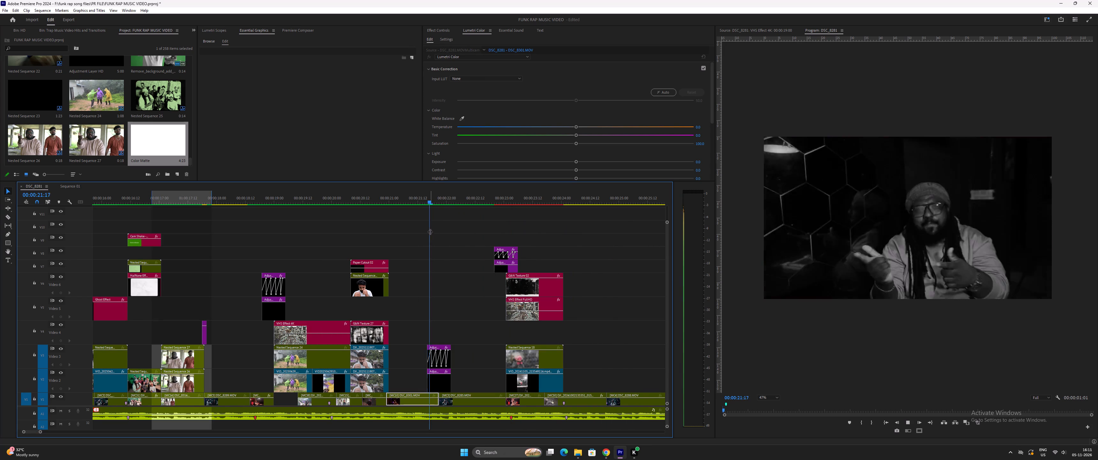
key("equal")
key("space")
left_click_drag(334, 197, 297, 202)
key("space")
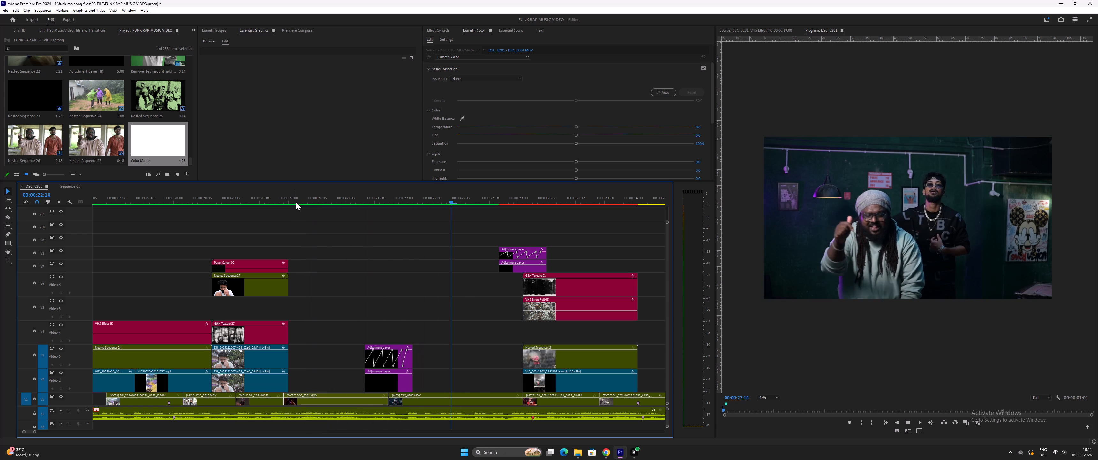
key("space")
left_click(356, 194)
key("space")
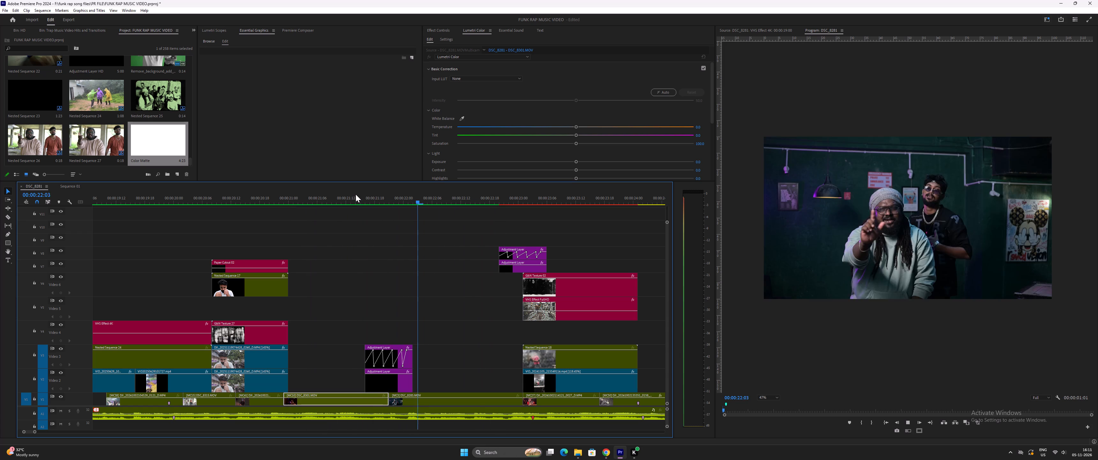
key("space")
left_click_drag(359, 201, 403, 218)
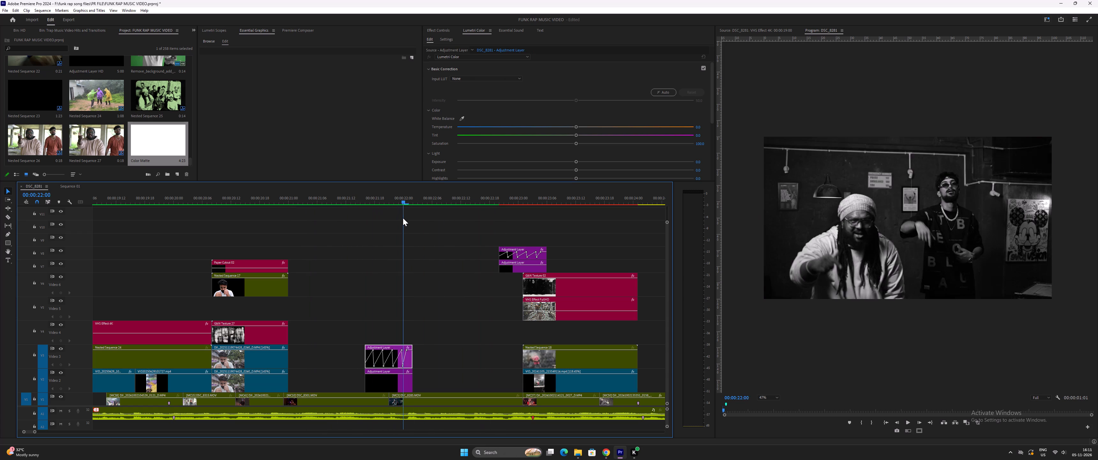
left_click_drag(403, 218, 397, 227)
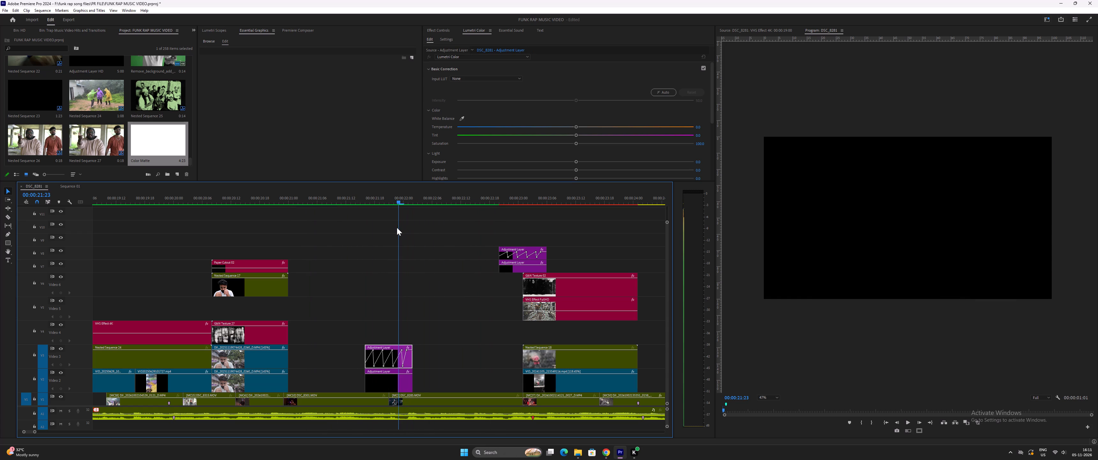
left_click_drag(397, 227, 397, 231)
left_click_drag(397, 231, 333, 232)
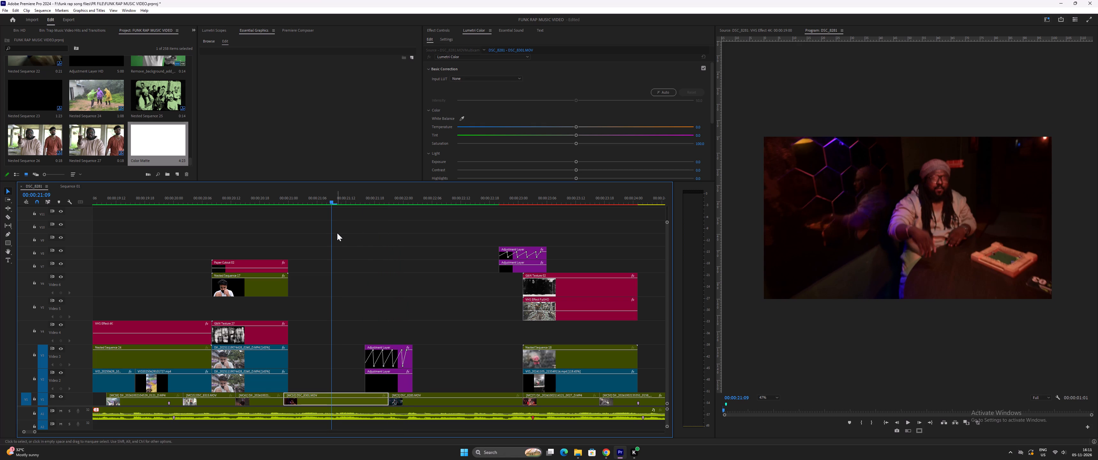
Save the project.
key("ctrl+s")
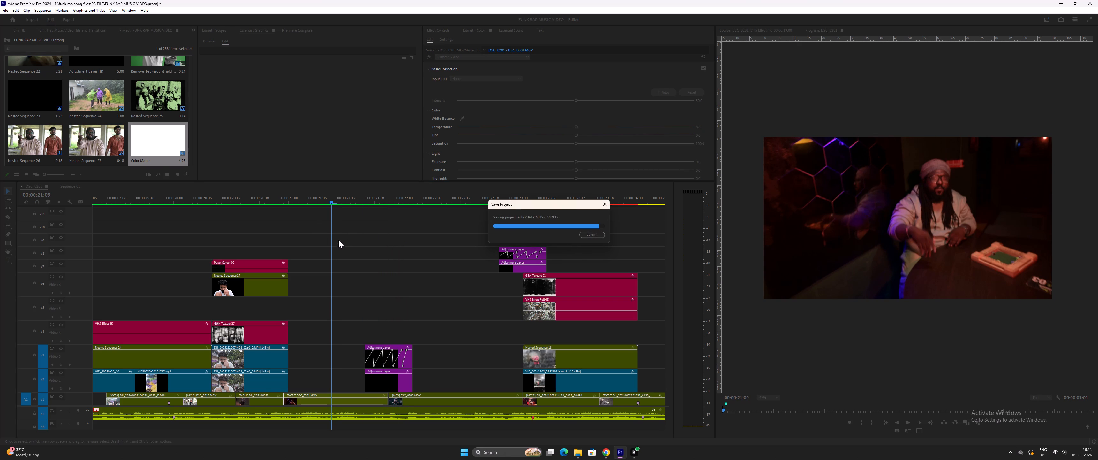
Review the sequence from the table shot through the later shots to the second flicker near 00:00:32.
left_click(312, 202)
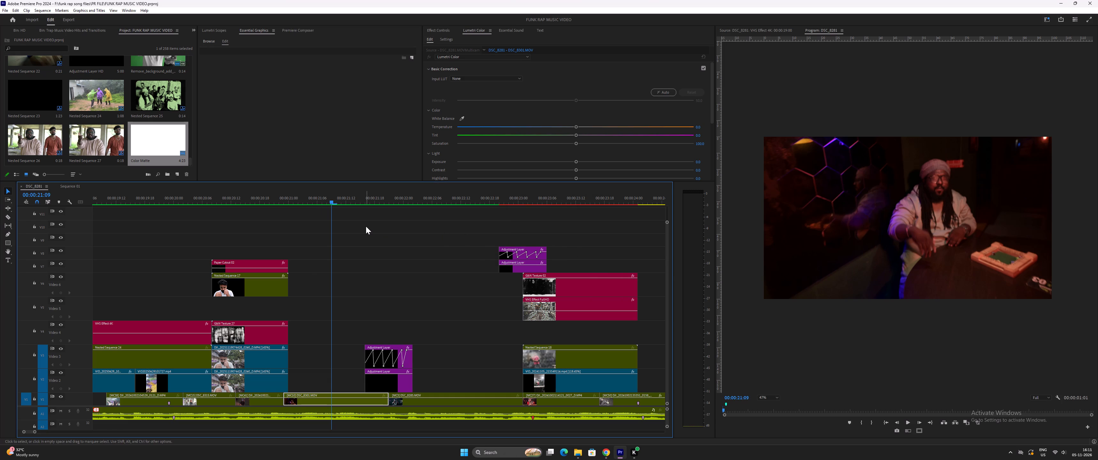
key("space")
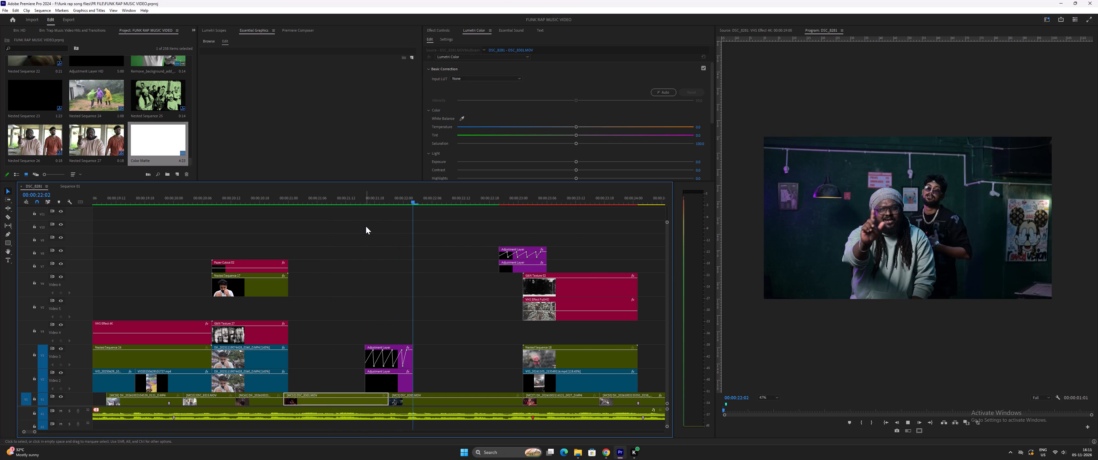
key("space")
left_click(346, 198)
key("space")
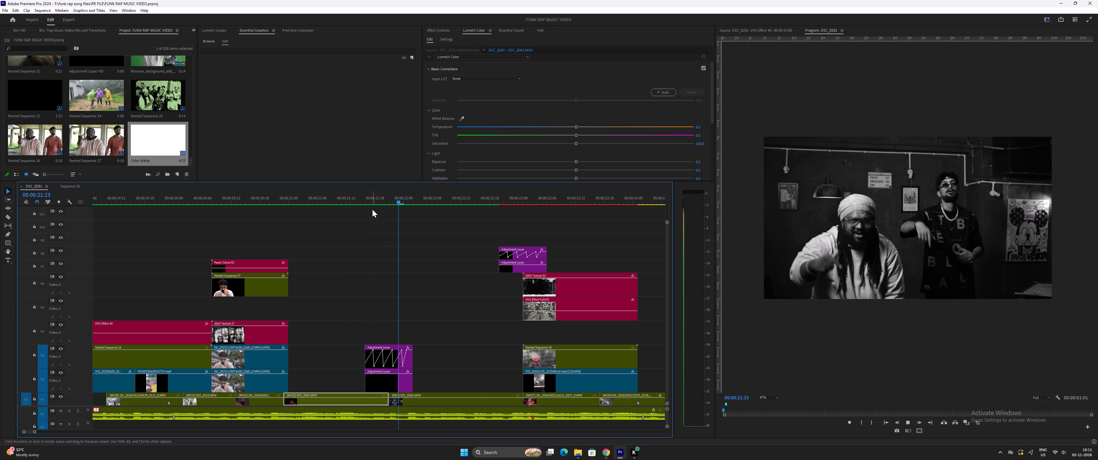
key("space")
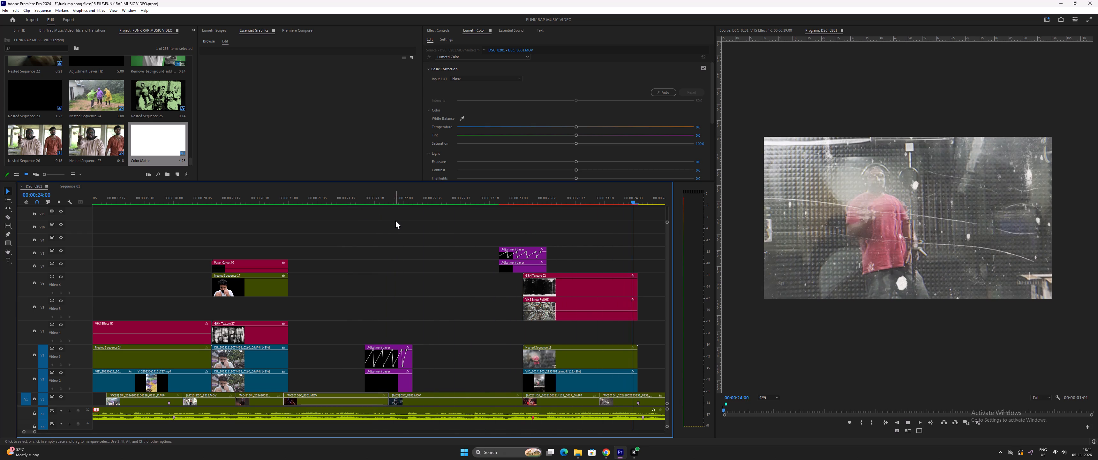
key("space")
key("space")
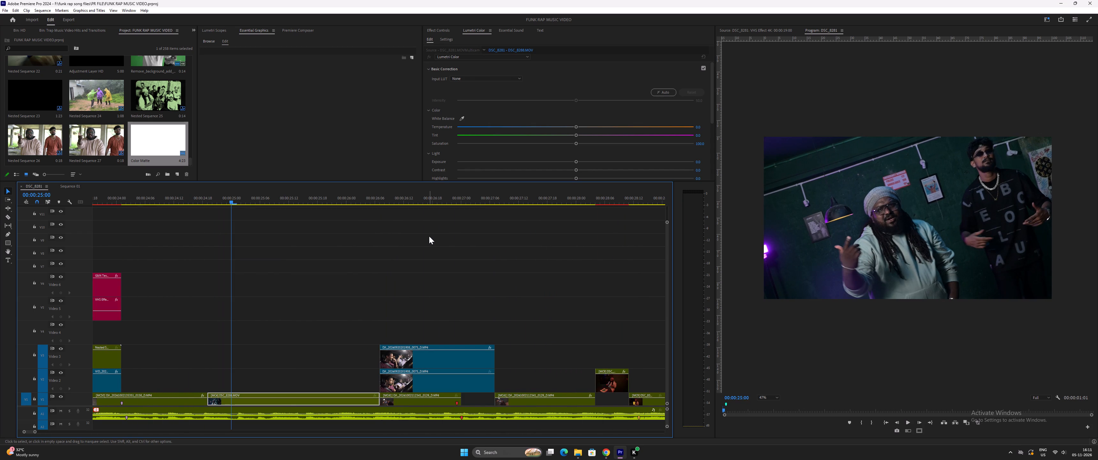
key("minus")
key("minus")
key("equal")
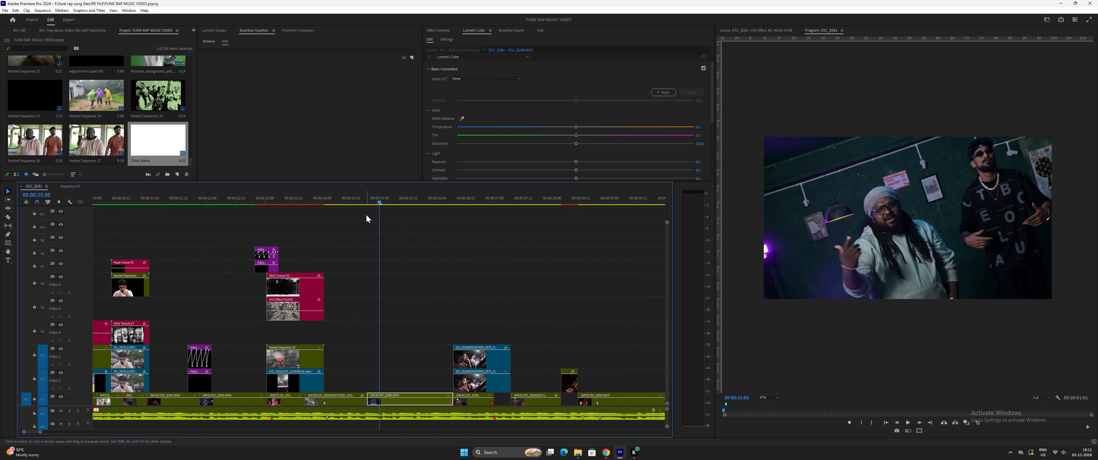
key("space")
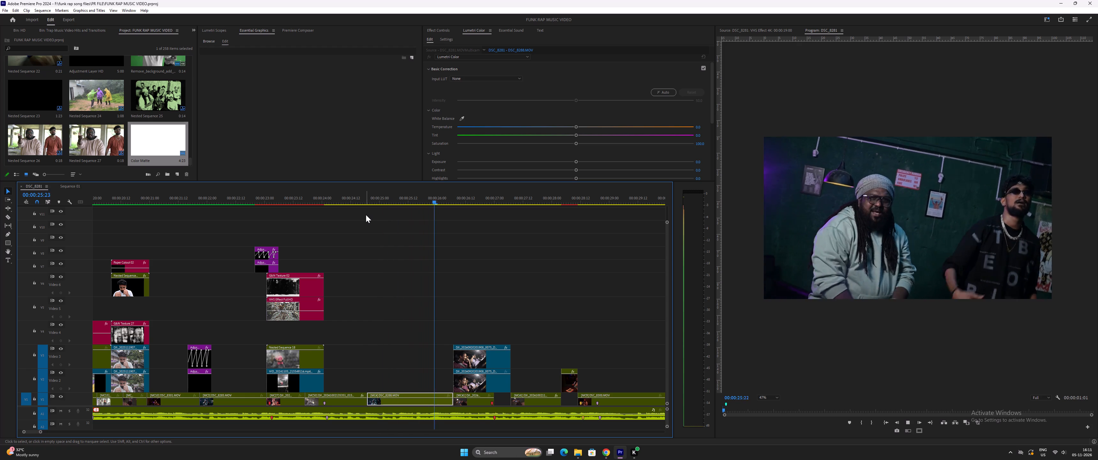
key("minus")
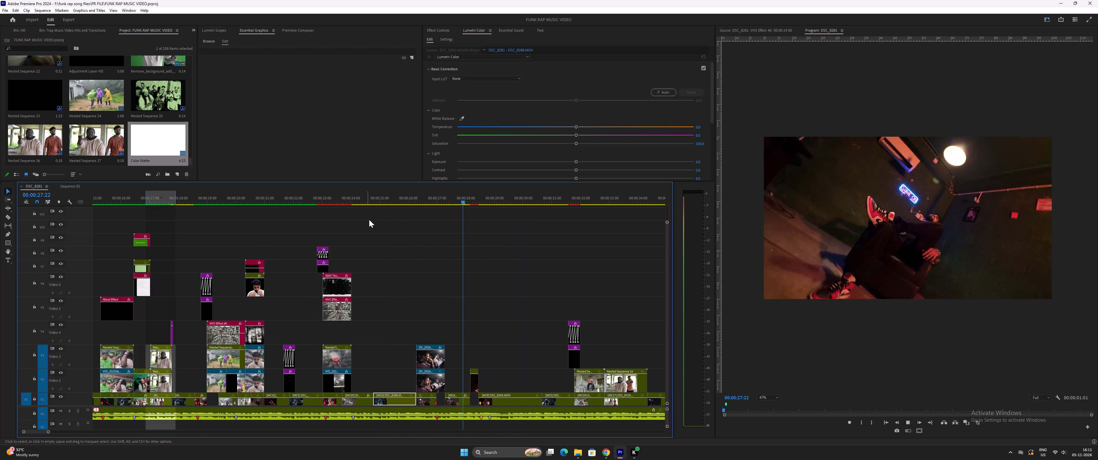
key("minus")
key("equal")
key("equal")
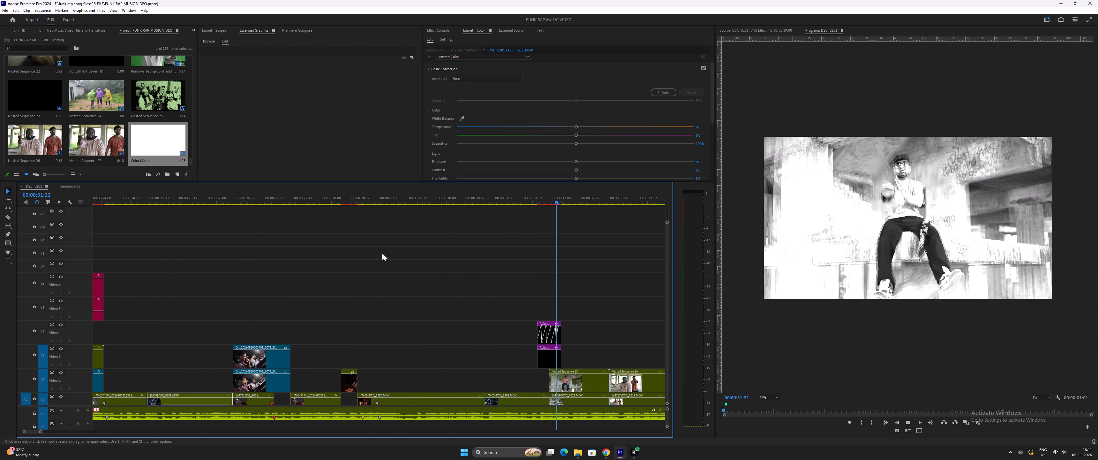
key("space")
Recheck the section from the orange-background cutout through the table and duo shots to the textured red-shirt shot.
left_click(525, 200)
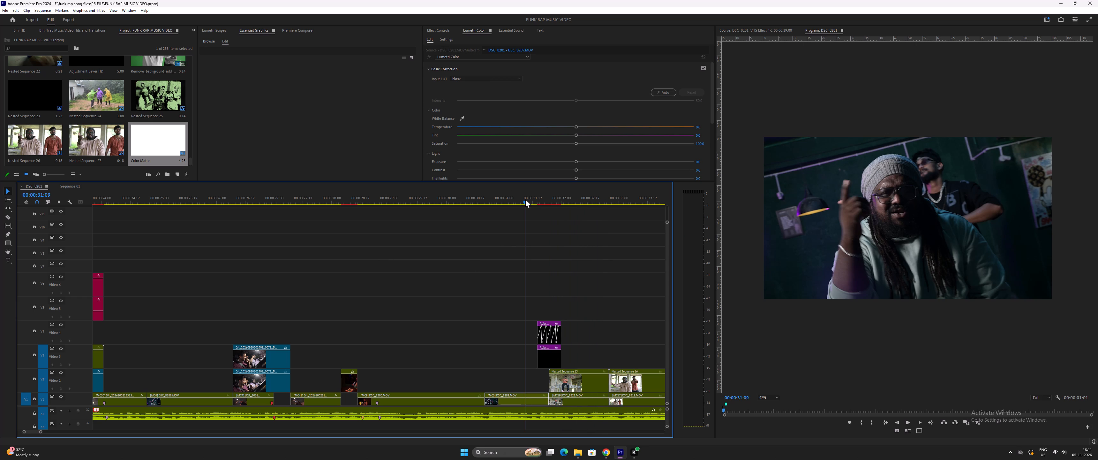
key("minus")
left_click(197, 200)
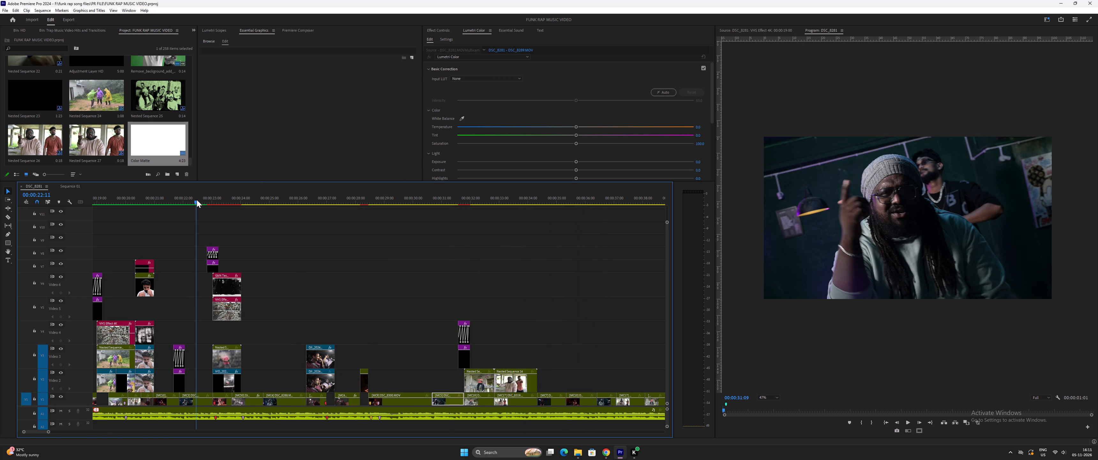
key("equal")
key("equal")
key("space")
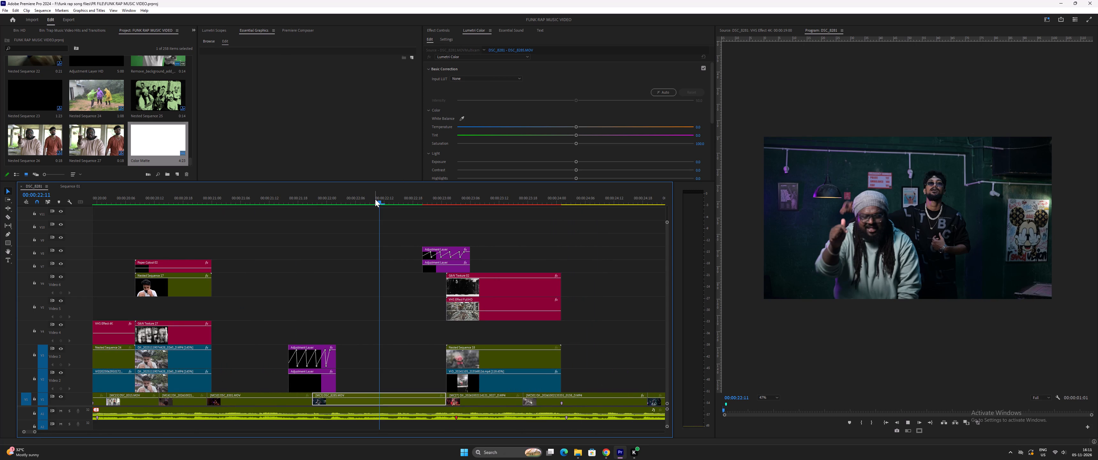
key("space")
left_click_drag(378, 202, 237, 217)
key("minus")
key("space")
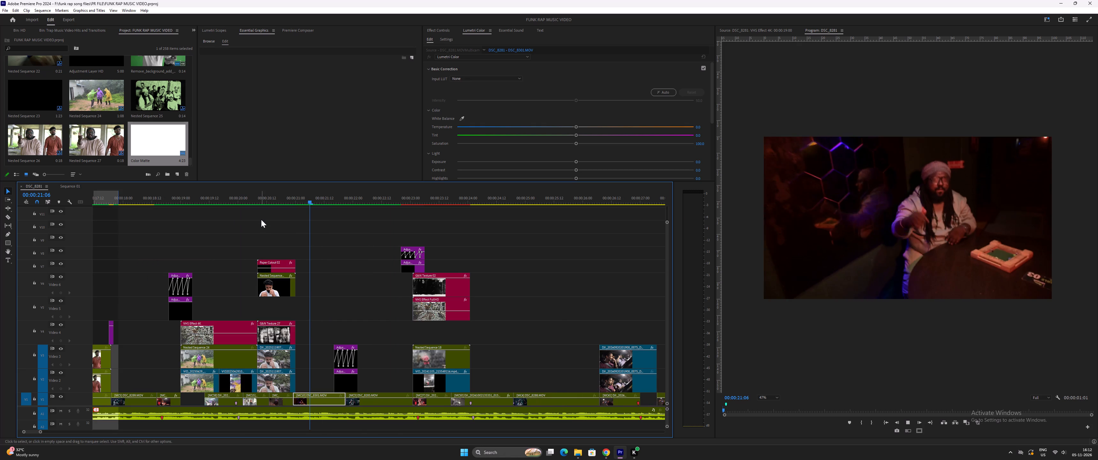
key("equal")
key("space")
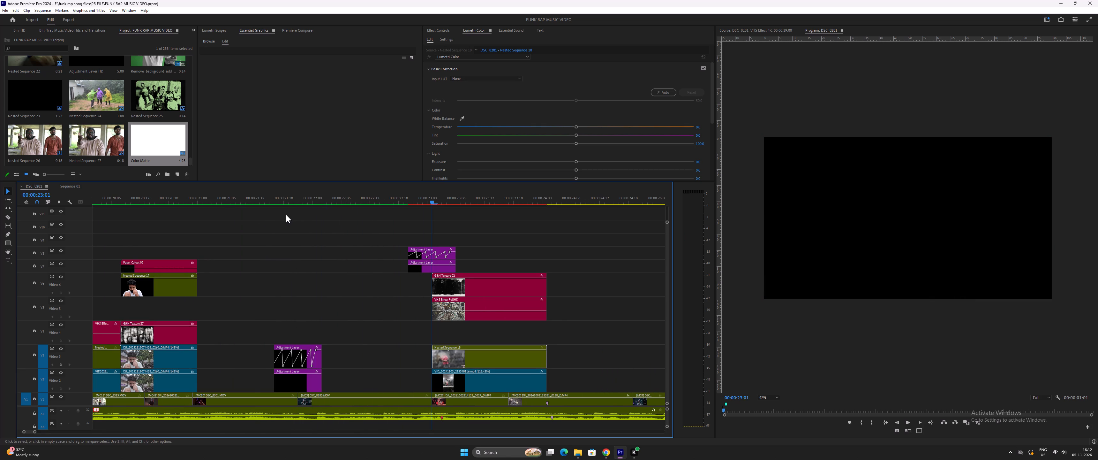
left_click_drag(256, 197, 246, 200)
key("minus")
key("equal")
key("equal")
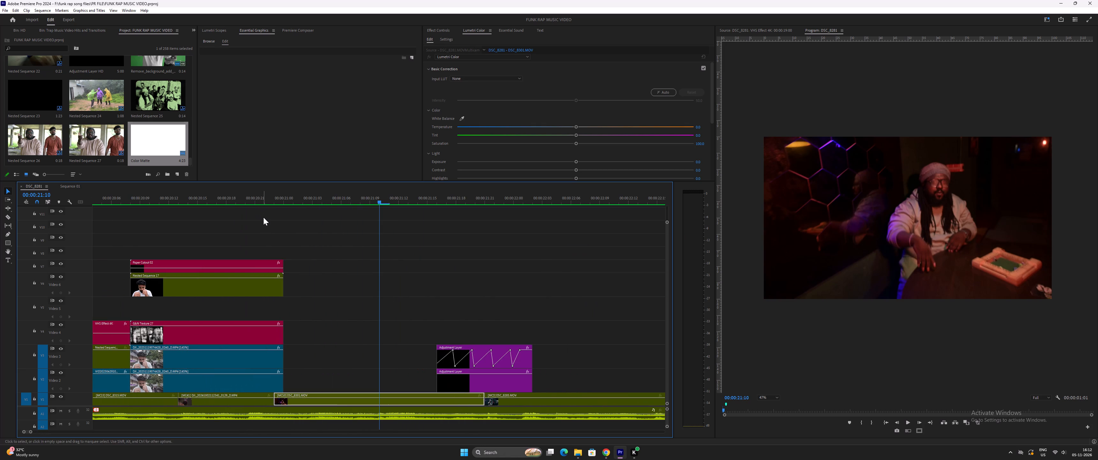
key("minus")
left_click(287, 200)
key("space")
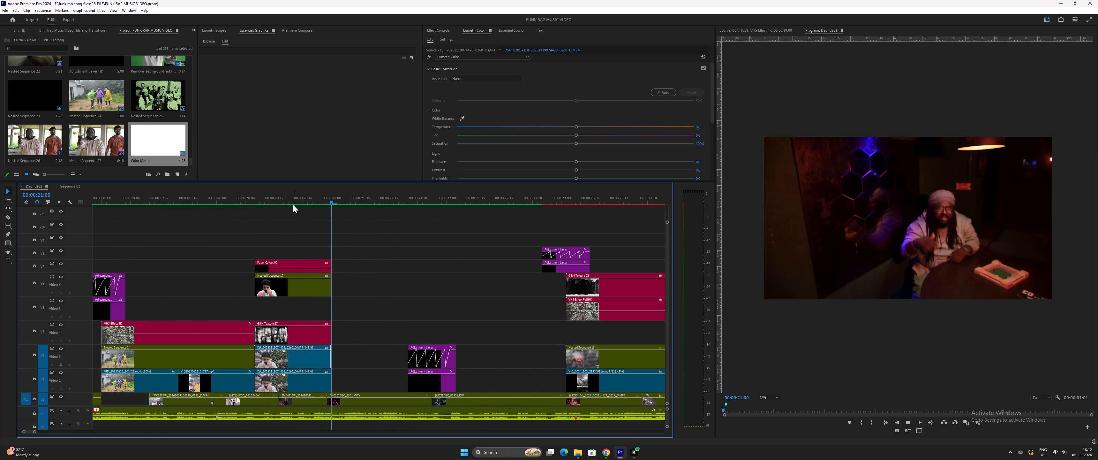
key("space")
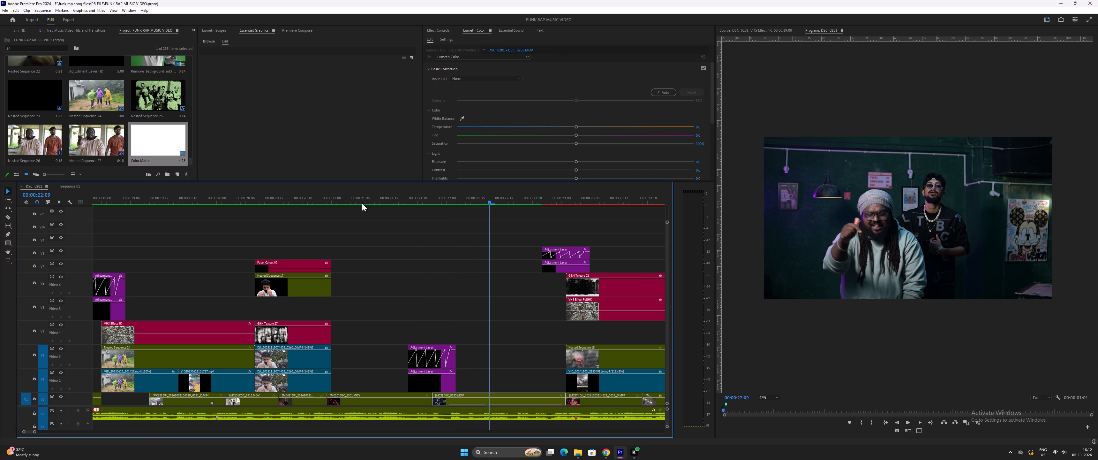
key("space")
key("space")
Replay the sequence from about 00:00:15:21, then recheck the flicker cuts from the table shot to the textured red-shirt shot.
key("minus")
key("minus")
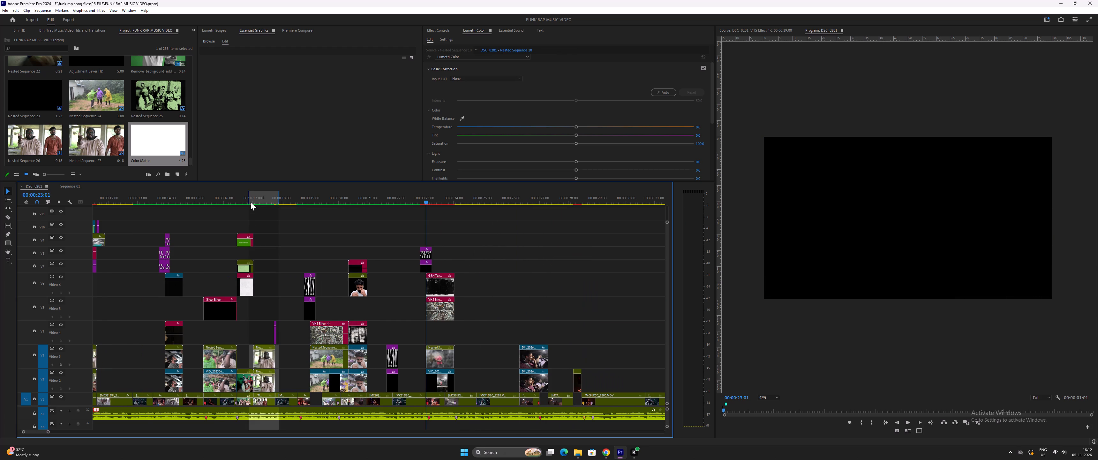
left_click(220, 195)
key("minus")
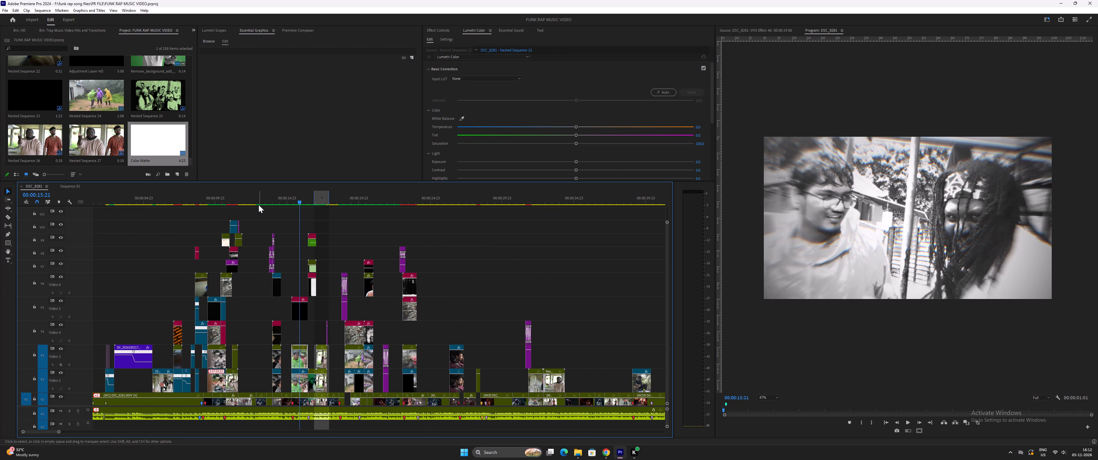
key("space")
type("--===")
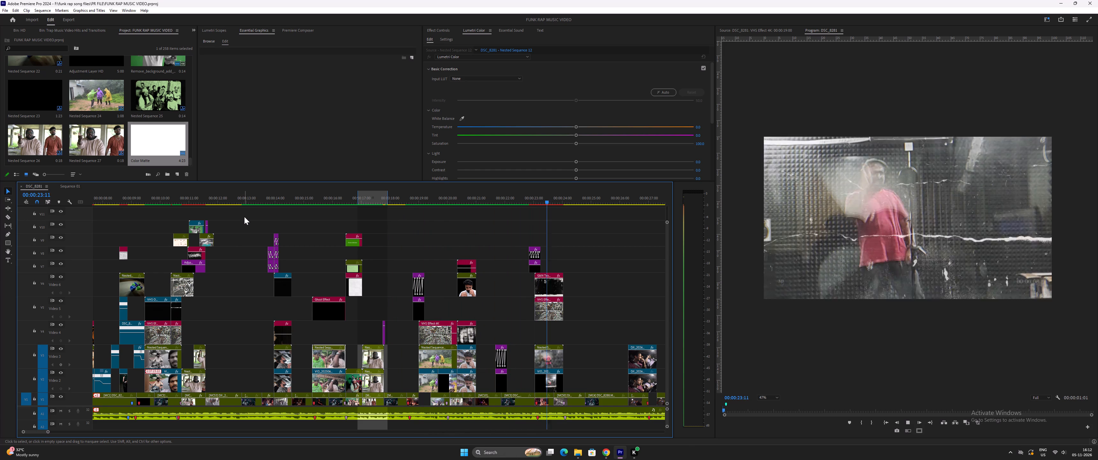
key("space")
left_click(492, 196)
key("equal")
key("equal")
key("space")
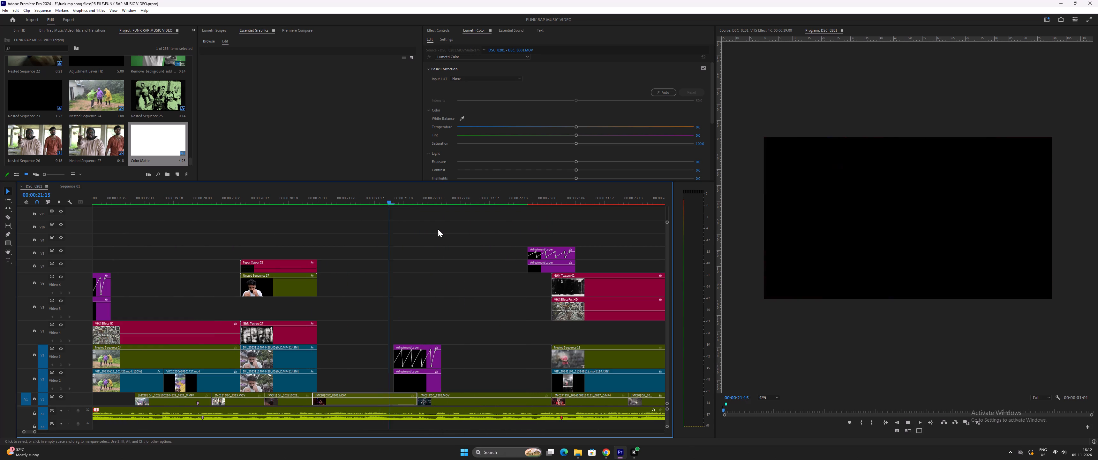
key("space")
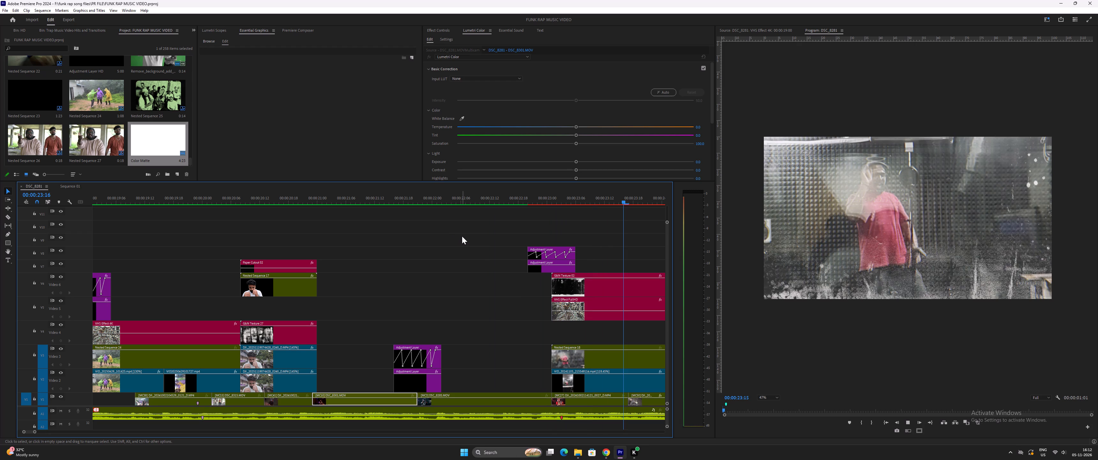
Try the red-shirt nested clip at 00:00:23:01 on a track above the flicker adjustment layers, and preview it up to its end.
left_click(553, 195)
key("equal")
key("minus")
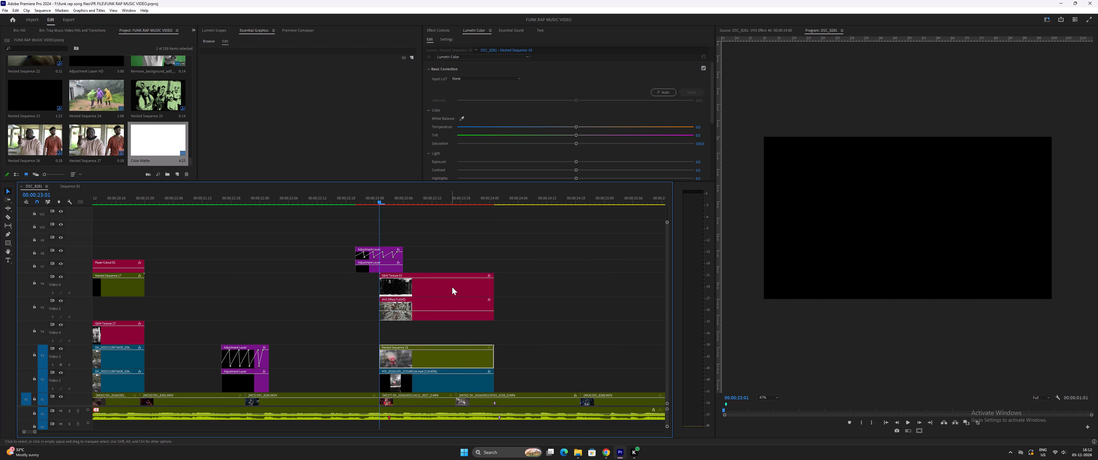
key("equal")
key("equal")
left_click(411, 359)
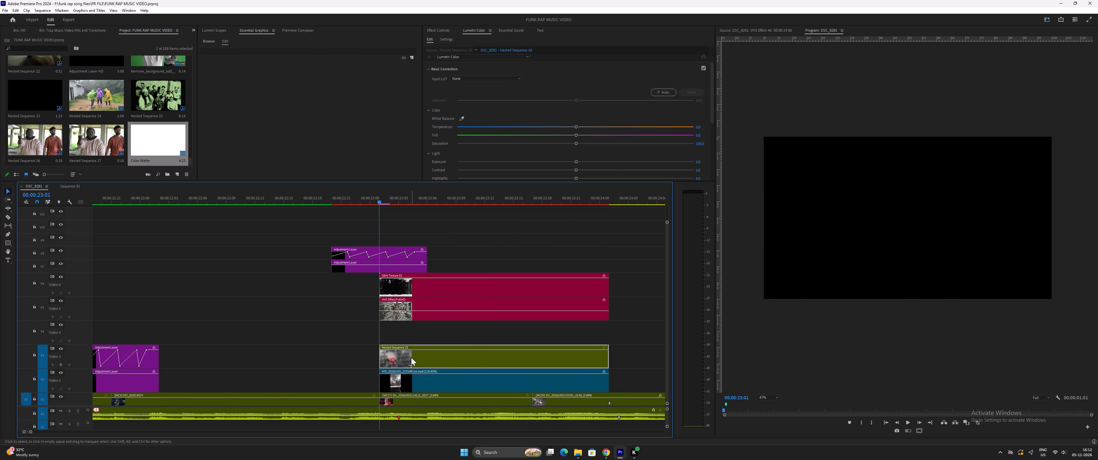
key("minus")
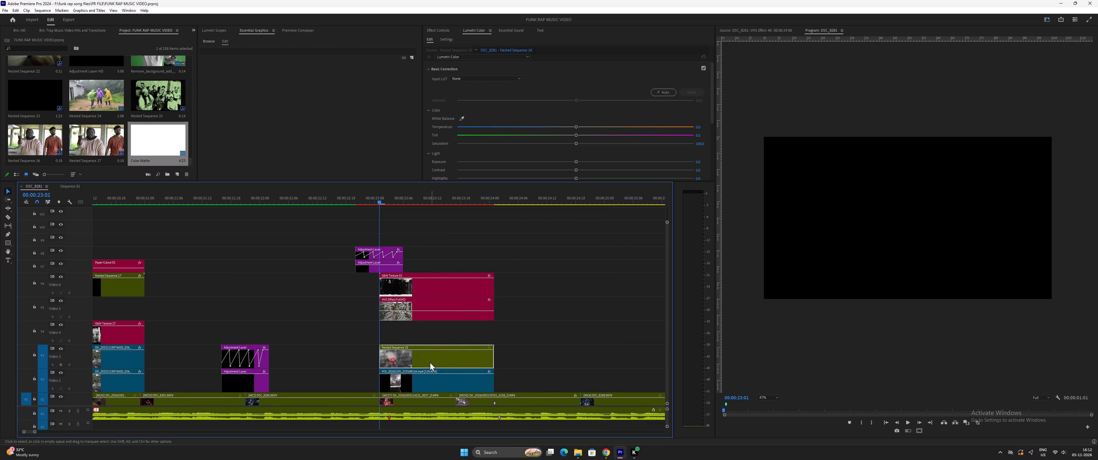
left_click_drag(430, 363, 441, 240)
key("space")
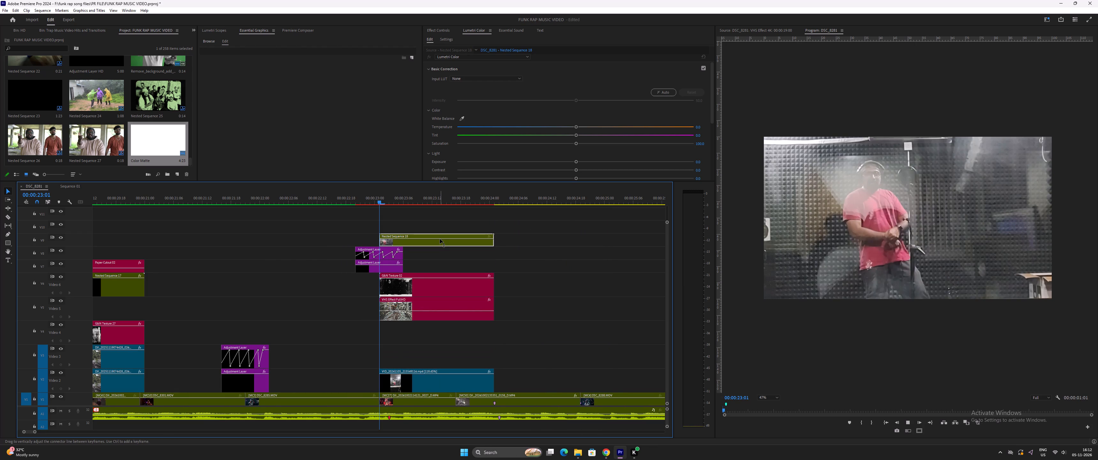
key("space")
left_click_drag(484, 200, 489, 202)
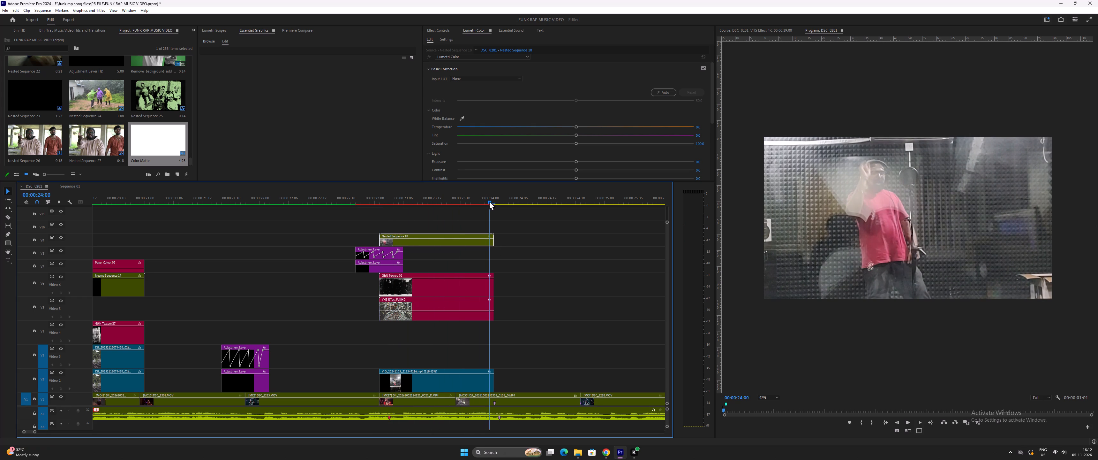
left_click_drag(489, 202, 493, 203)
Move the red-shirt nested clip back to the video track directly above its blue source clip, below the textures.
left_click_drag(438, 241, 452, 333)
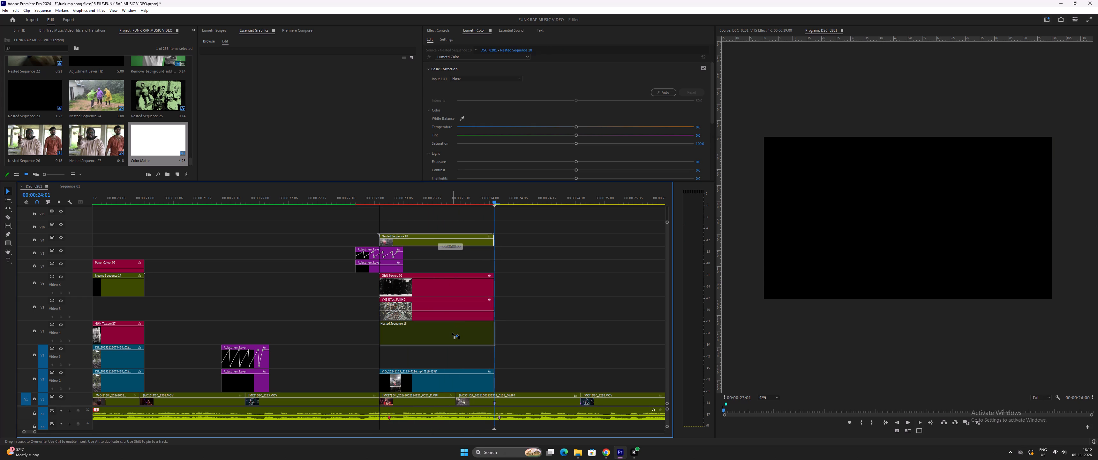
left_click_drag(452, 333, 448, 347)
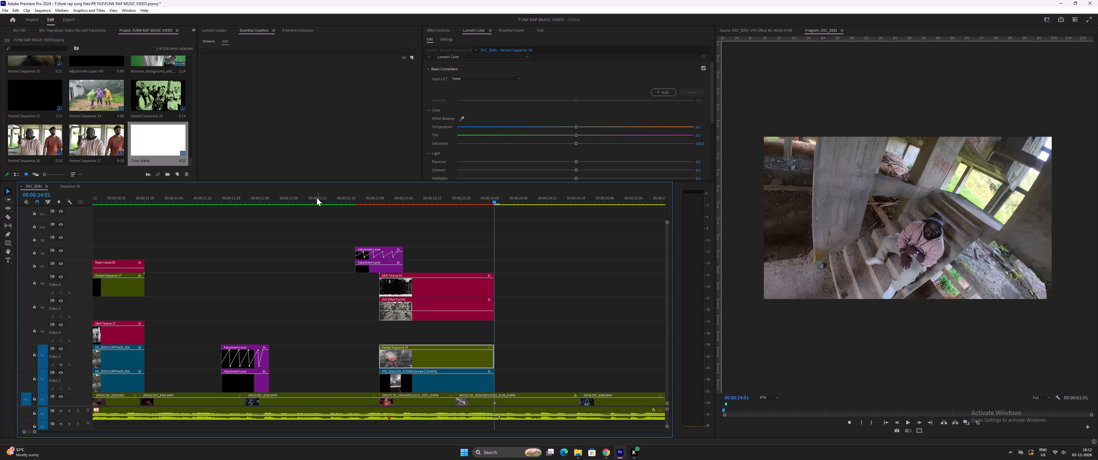
Review the two flicker transitions and the textured red-shirt shot through to the start of the staircase shot at 00:00:24:01.
left_click(242, 198)
key("space")
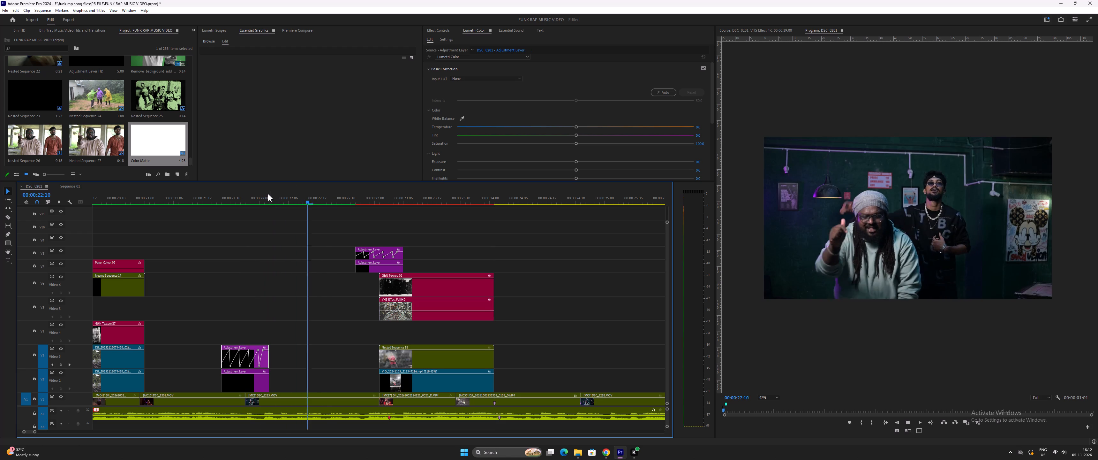
key("space")
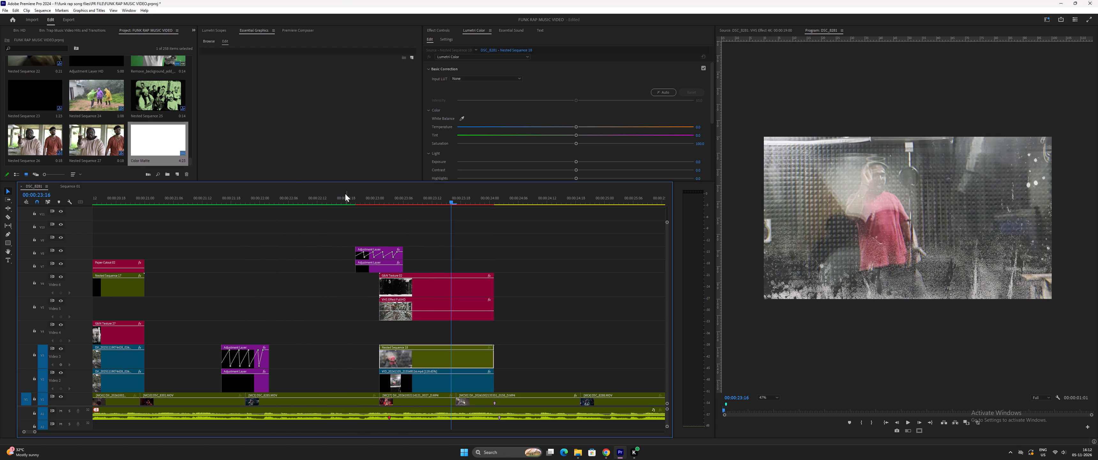
left_click(345, 194)
key("space")
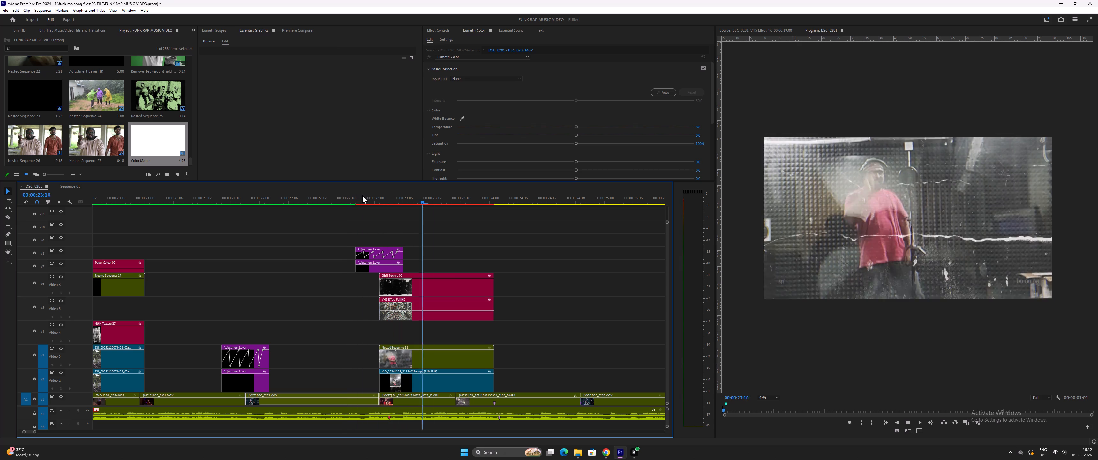
key("space")
left_click(451, 195)
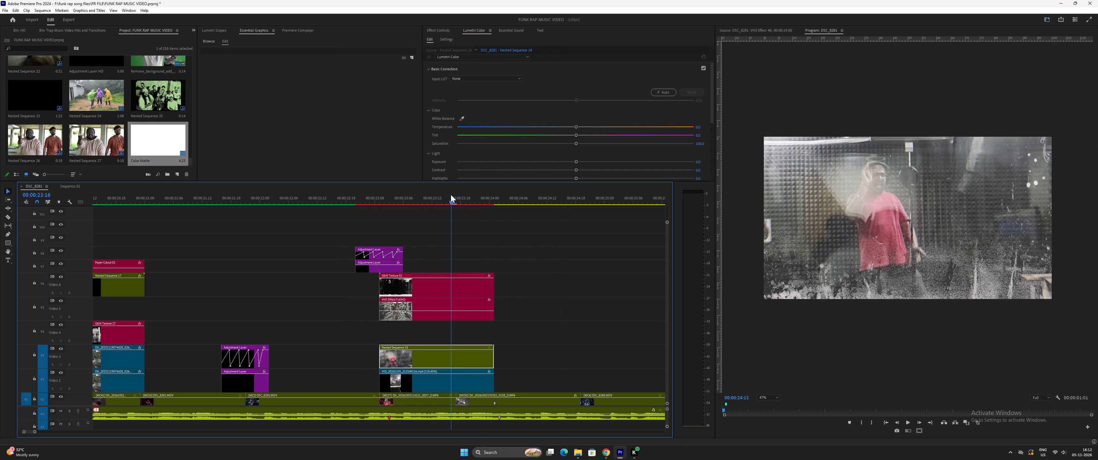
key("space")
key("space")
left_click_drag(491, 202, 495, 203)
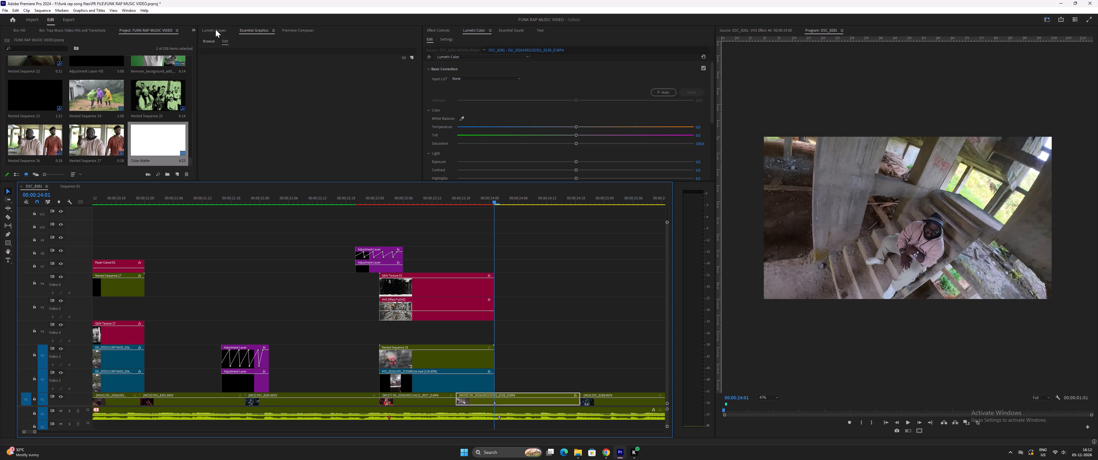
Switch to Chrome, search Google for ebundles and open the eBundleTools website.
left_click(604, 452)
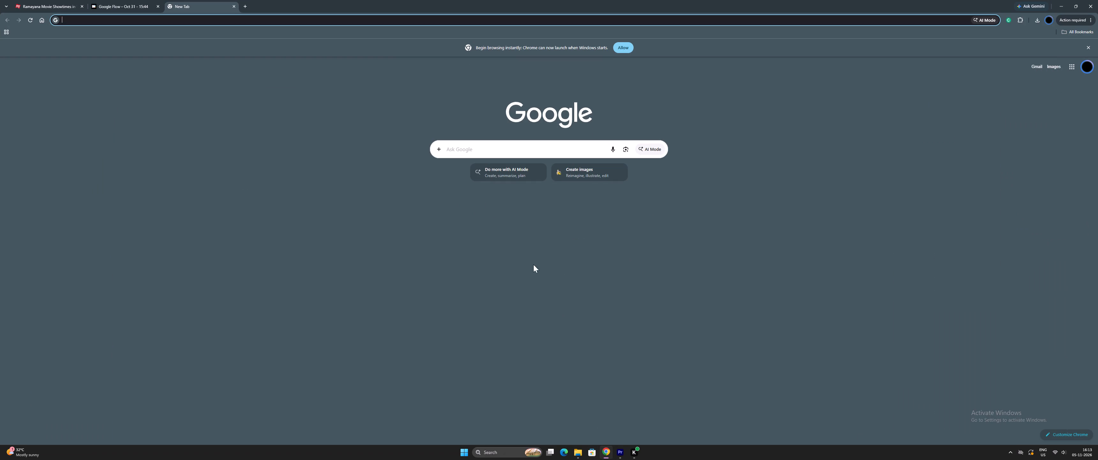
left_click(501, 146)
key("e")
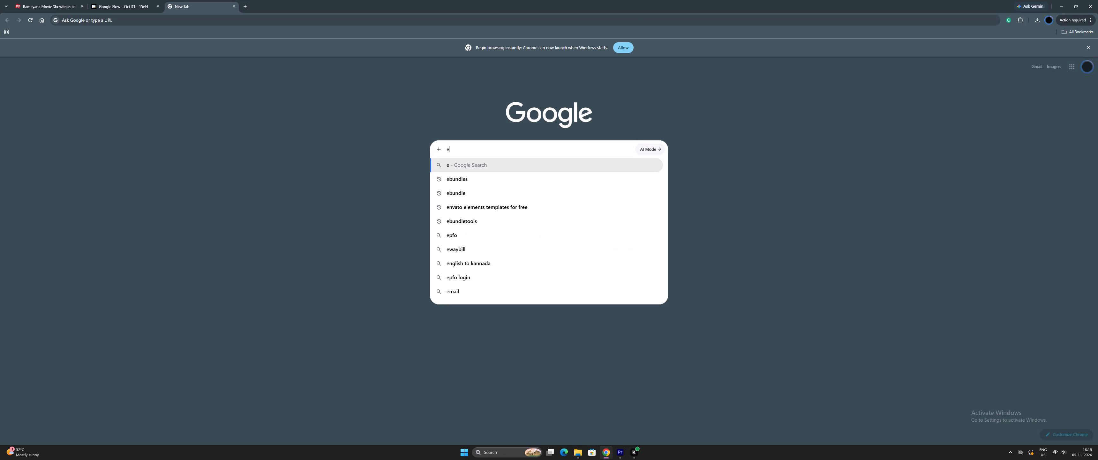
type("bu")
key("n")
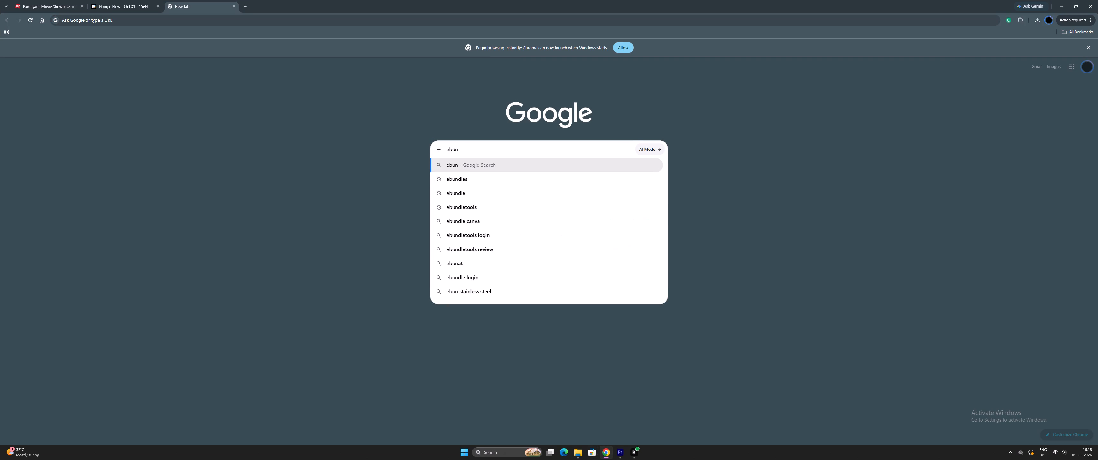
type("dle")
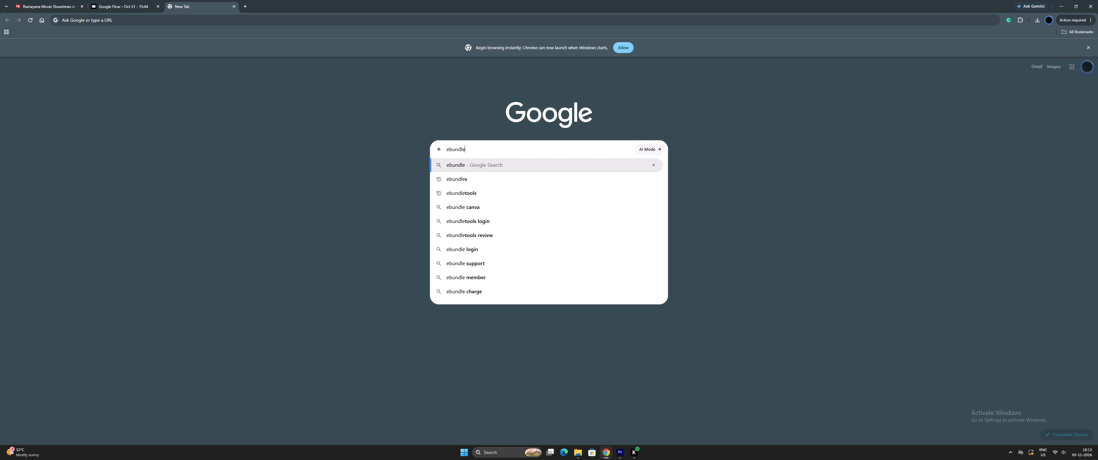
key("s")
key("Return")
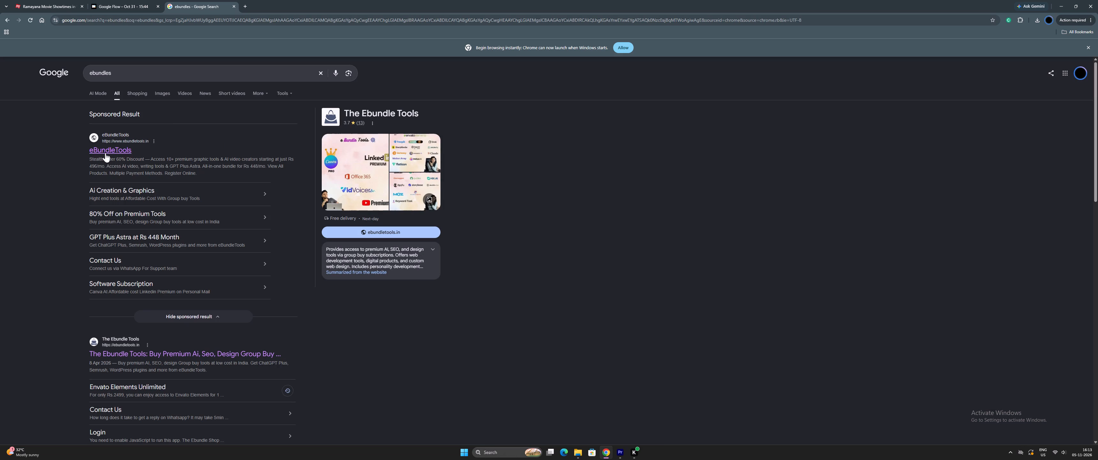
left_click(106, 152)
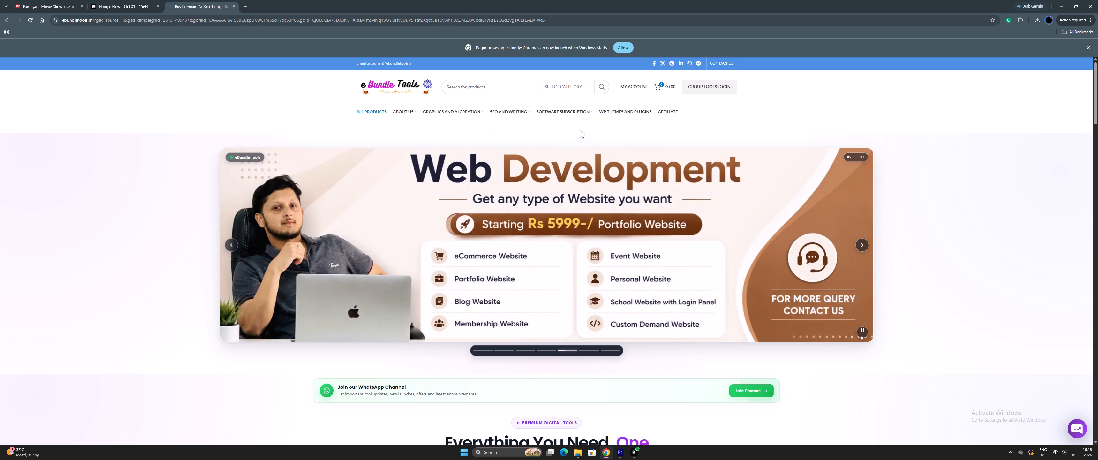
Browse the eBundleTools homepage, examining its product categories and best-selling tool bundles.
scroll(579, 130, "down", 16)
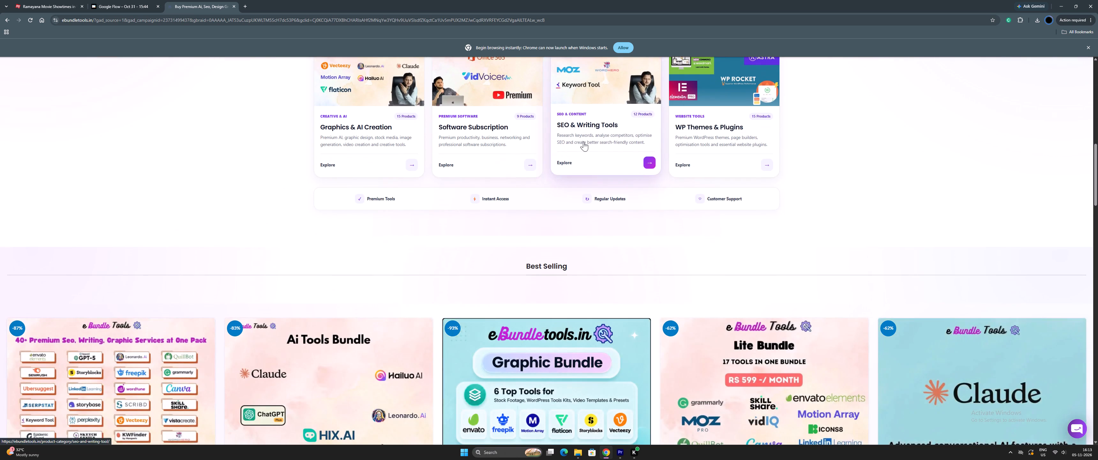
scroll(583, 142, "down", 7)
scroll(582, 138, "up", 7)
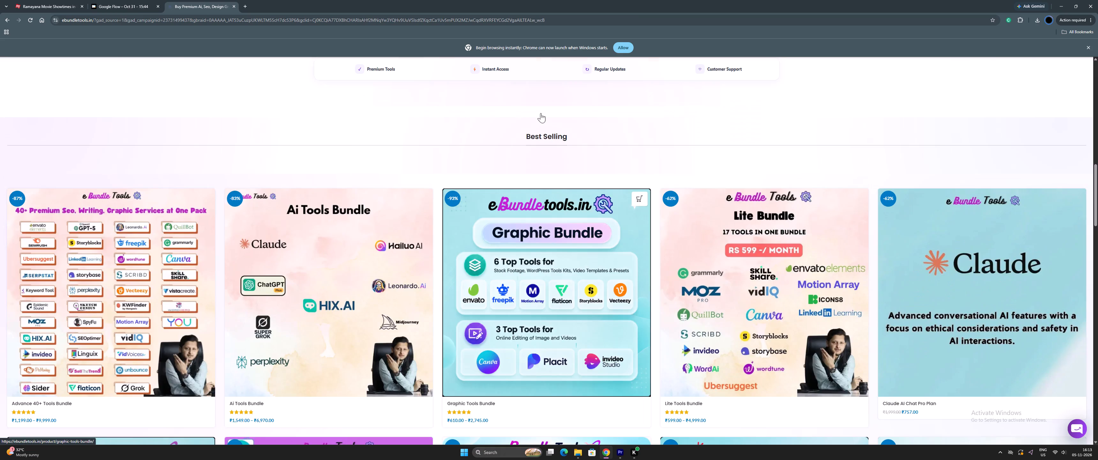
scroll(537, 106, "up", 15)
scroll(600, 200, "up", 2)
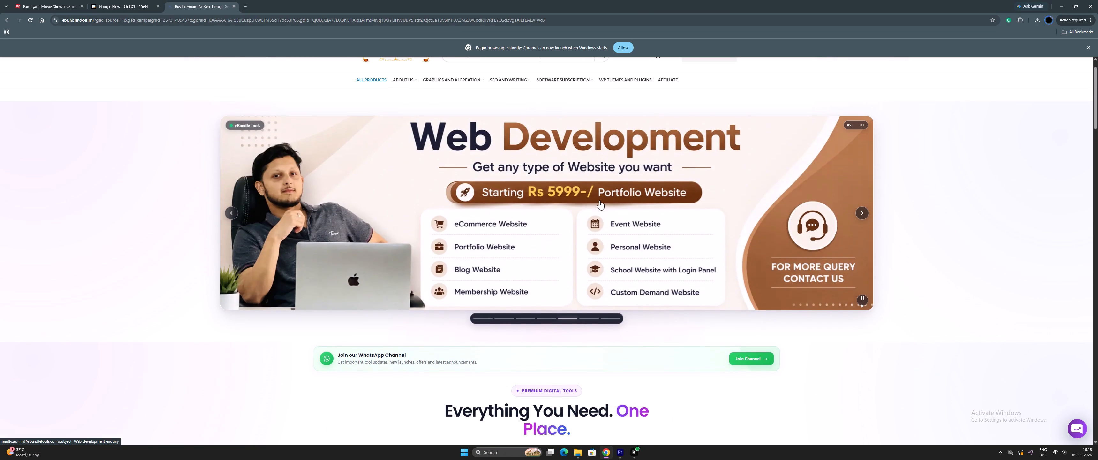
scroll(600, 200, "up", 3)
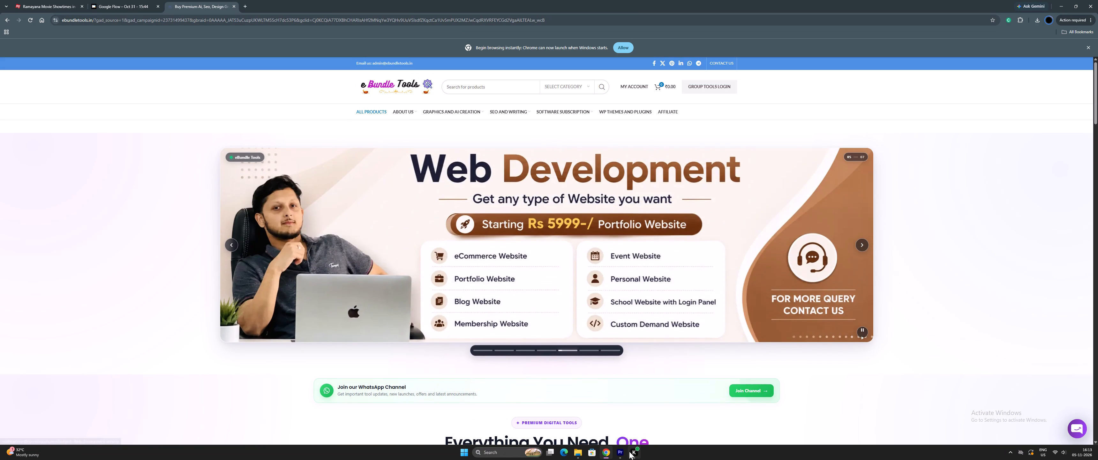